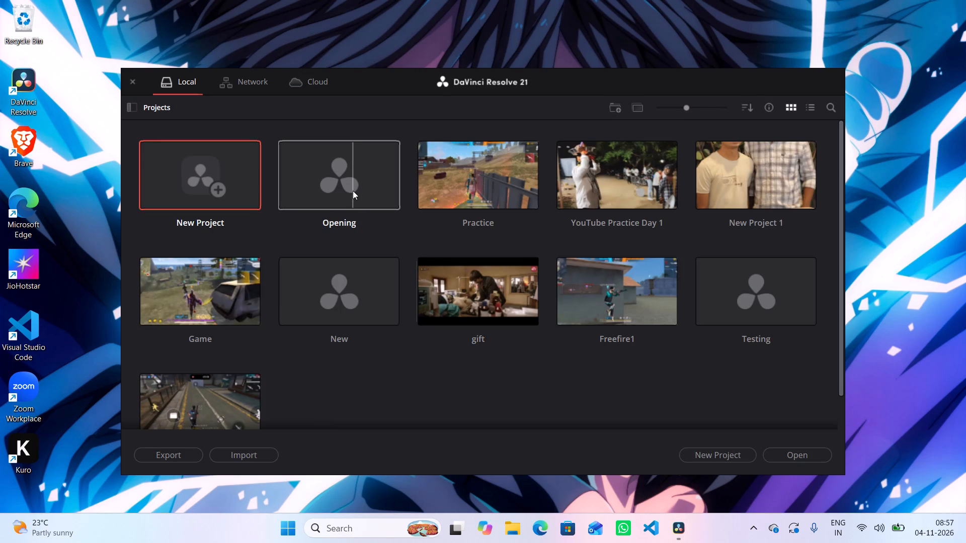
# Open the existing project named Opening.
pyautogui.doubleClick(353, 191)
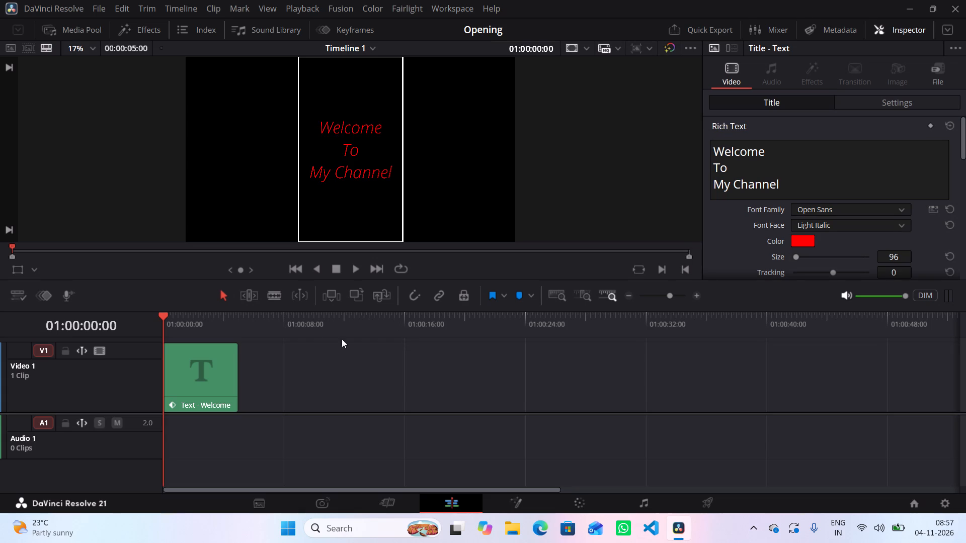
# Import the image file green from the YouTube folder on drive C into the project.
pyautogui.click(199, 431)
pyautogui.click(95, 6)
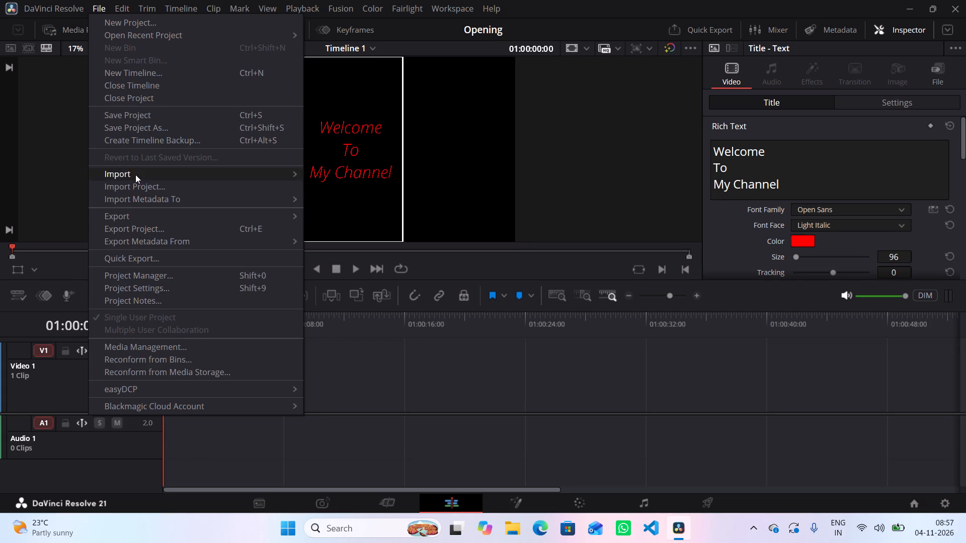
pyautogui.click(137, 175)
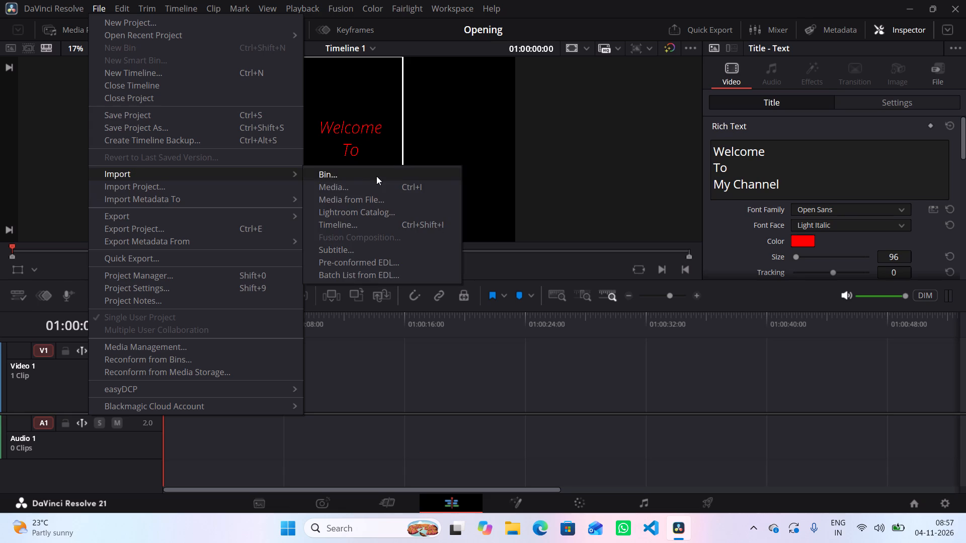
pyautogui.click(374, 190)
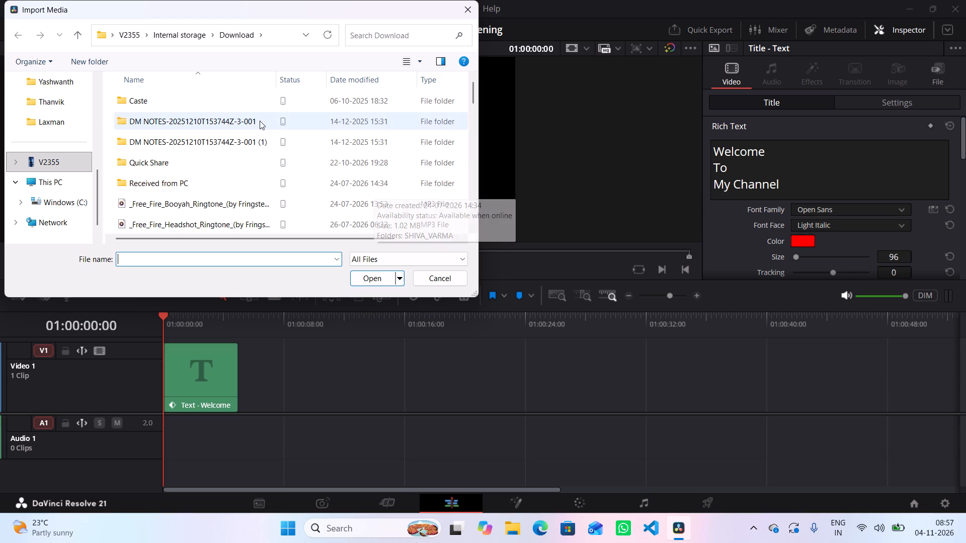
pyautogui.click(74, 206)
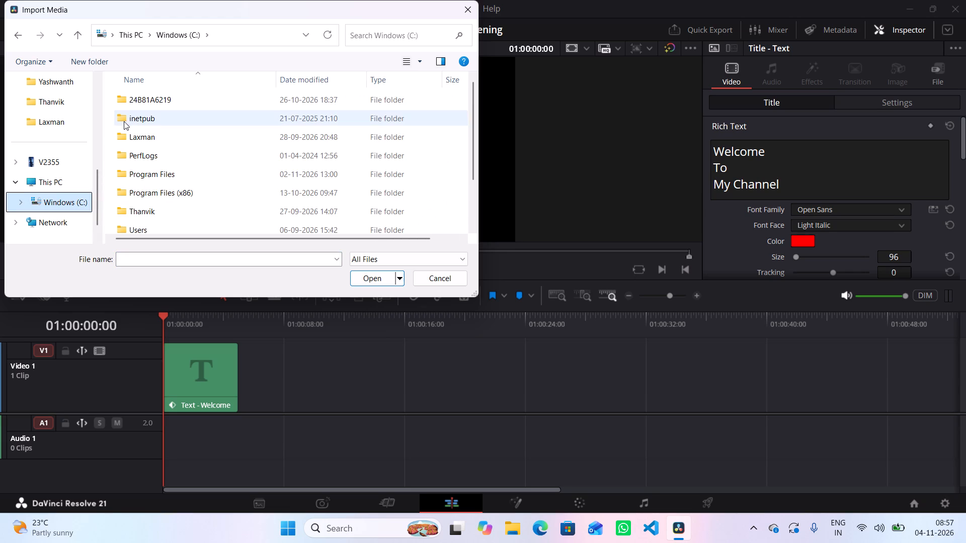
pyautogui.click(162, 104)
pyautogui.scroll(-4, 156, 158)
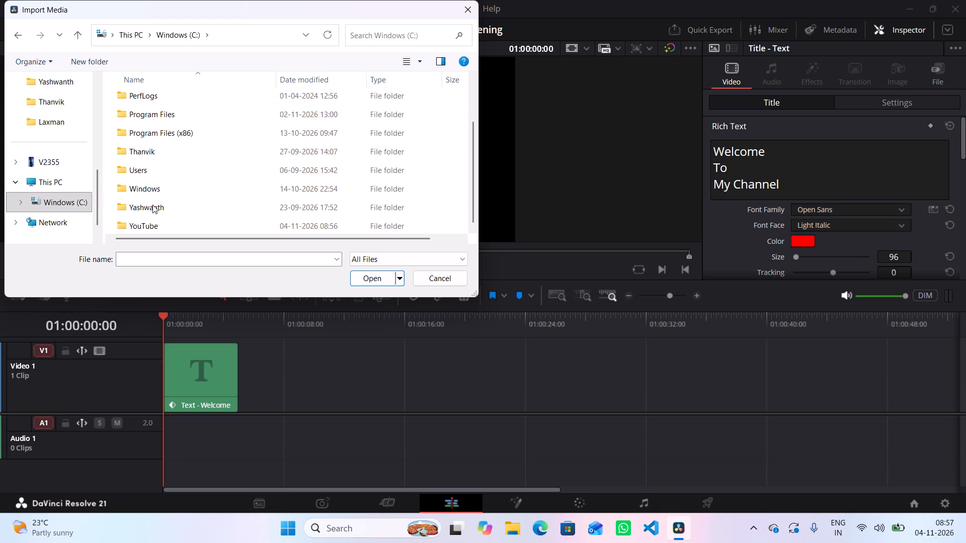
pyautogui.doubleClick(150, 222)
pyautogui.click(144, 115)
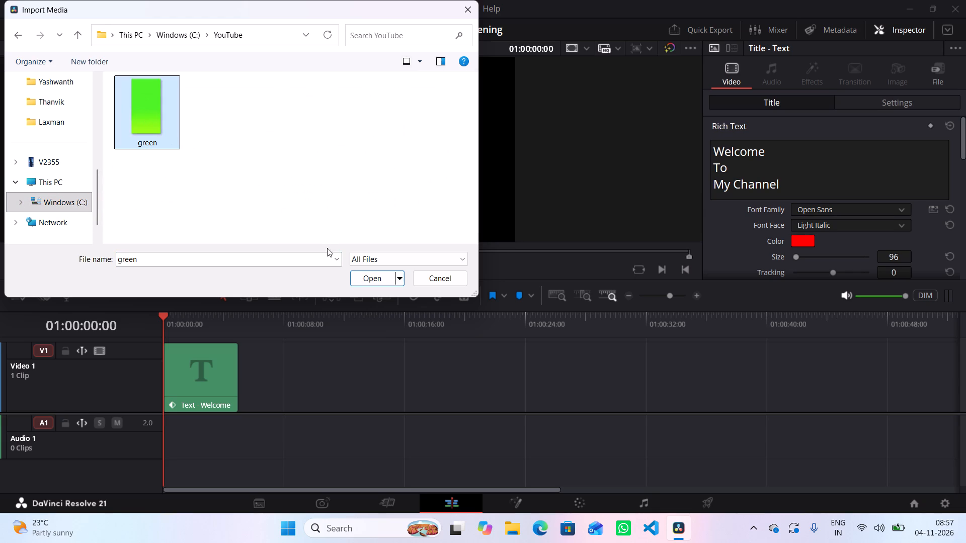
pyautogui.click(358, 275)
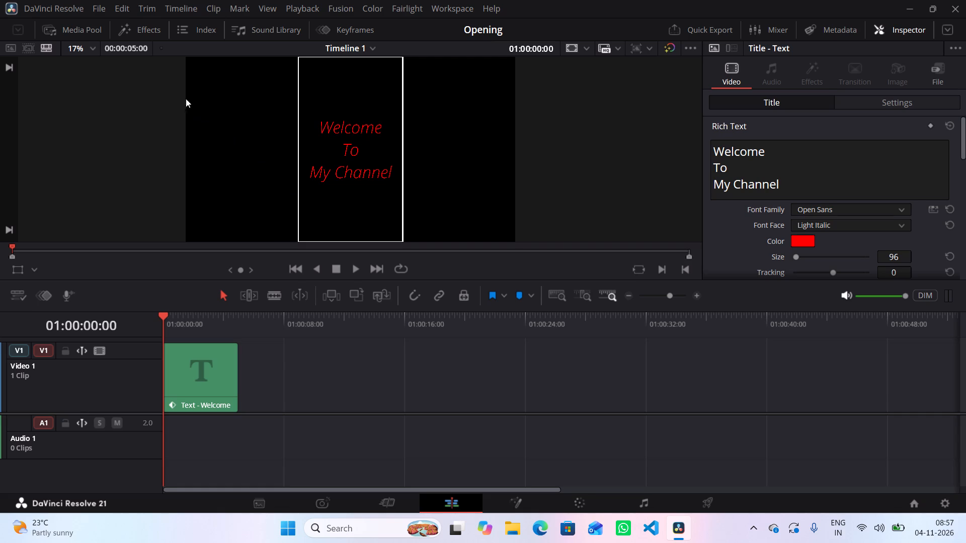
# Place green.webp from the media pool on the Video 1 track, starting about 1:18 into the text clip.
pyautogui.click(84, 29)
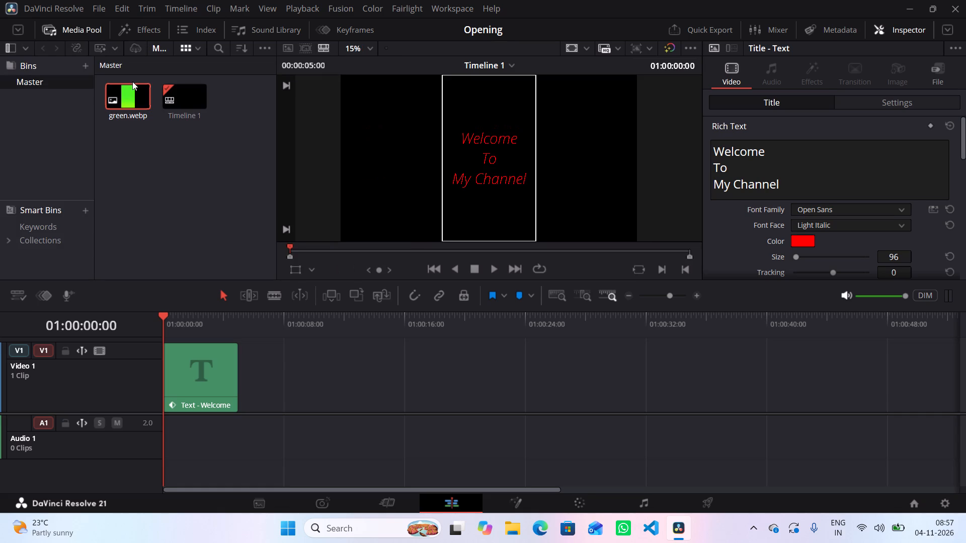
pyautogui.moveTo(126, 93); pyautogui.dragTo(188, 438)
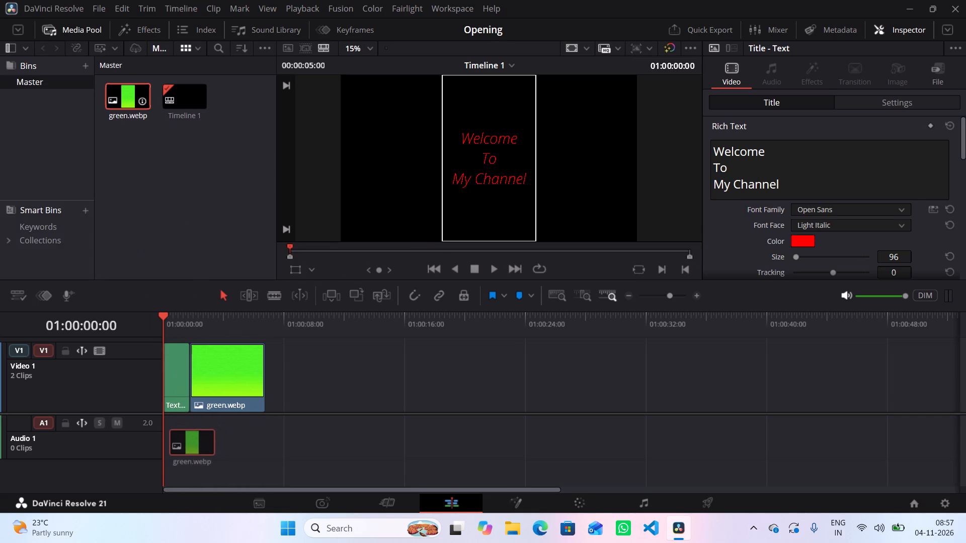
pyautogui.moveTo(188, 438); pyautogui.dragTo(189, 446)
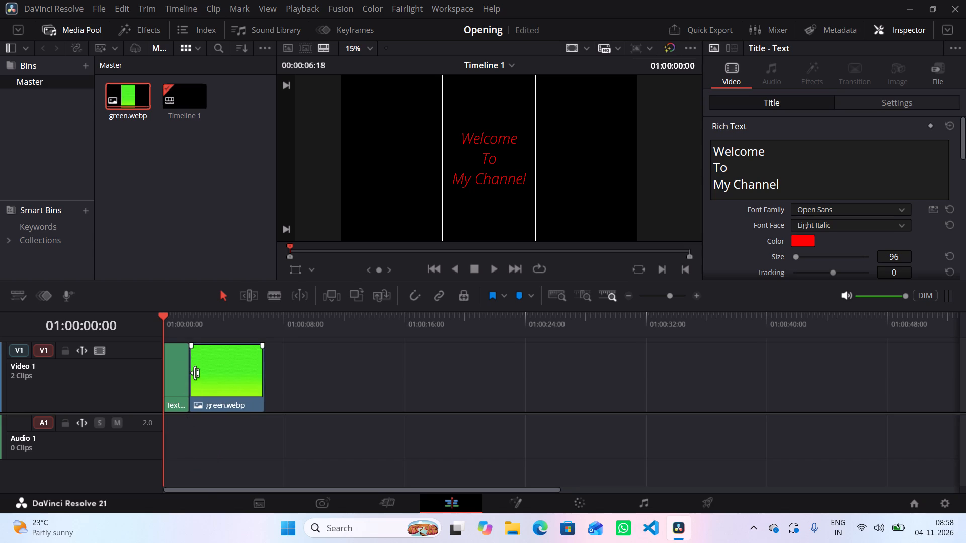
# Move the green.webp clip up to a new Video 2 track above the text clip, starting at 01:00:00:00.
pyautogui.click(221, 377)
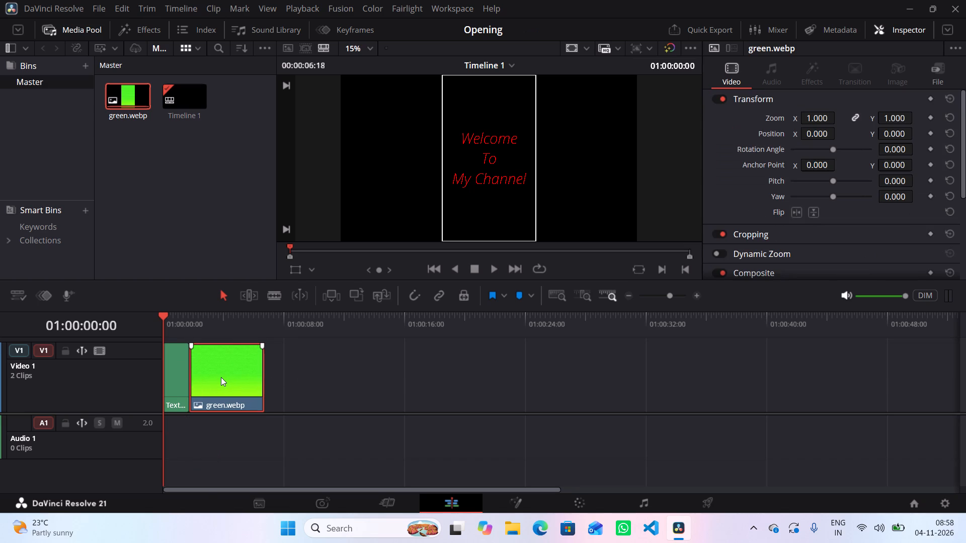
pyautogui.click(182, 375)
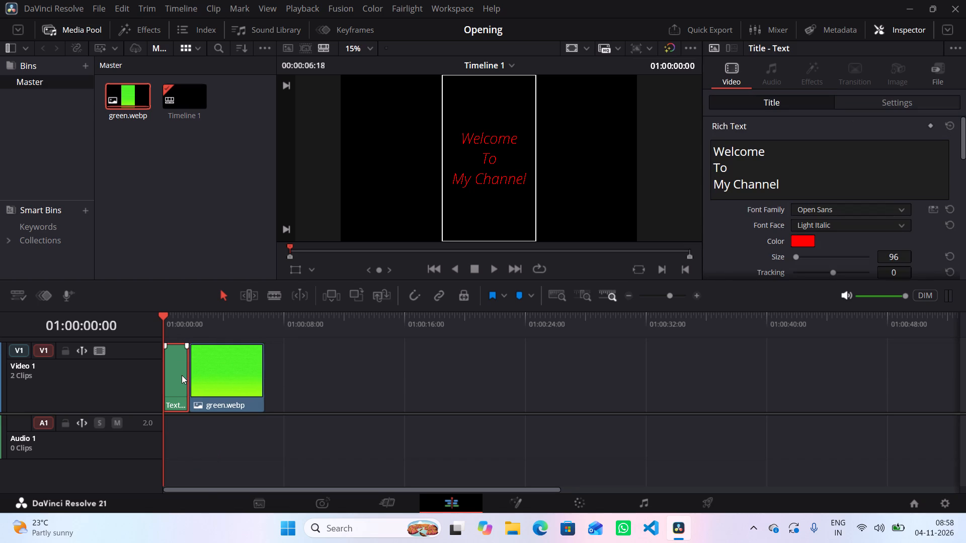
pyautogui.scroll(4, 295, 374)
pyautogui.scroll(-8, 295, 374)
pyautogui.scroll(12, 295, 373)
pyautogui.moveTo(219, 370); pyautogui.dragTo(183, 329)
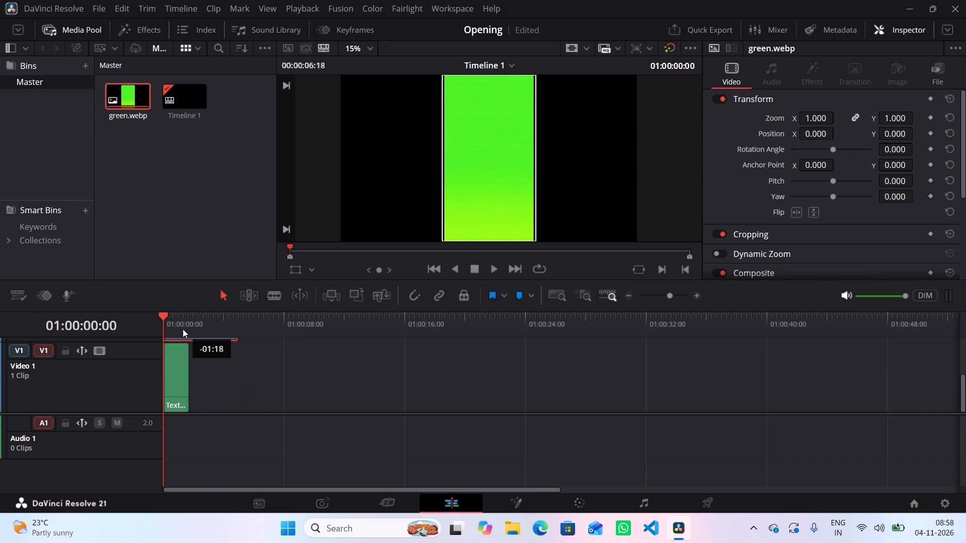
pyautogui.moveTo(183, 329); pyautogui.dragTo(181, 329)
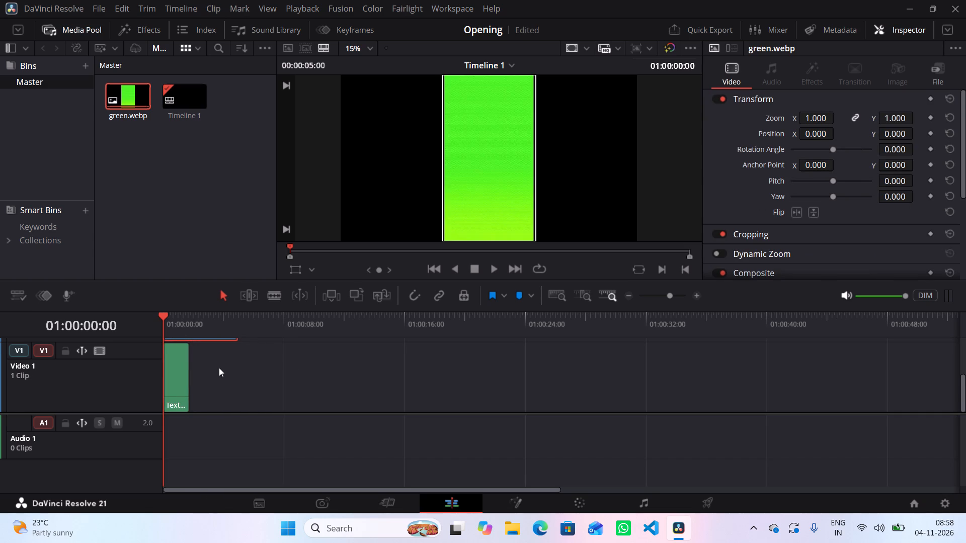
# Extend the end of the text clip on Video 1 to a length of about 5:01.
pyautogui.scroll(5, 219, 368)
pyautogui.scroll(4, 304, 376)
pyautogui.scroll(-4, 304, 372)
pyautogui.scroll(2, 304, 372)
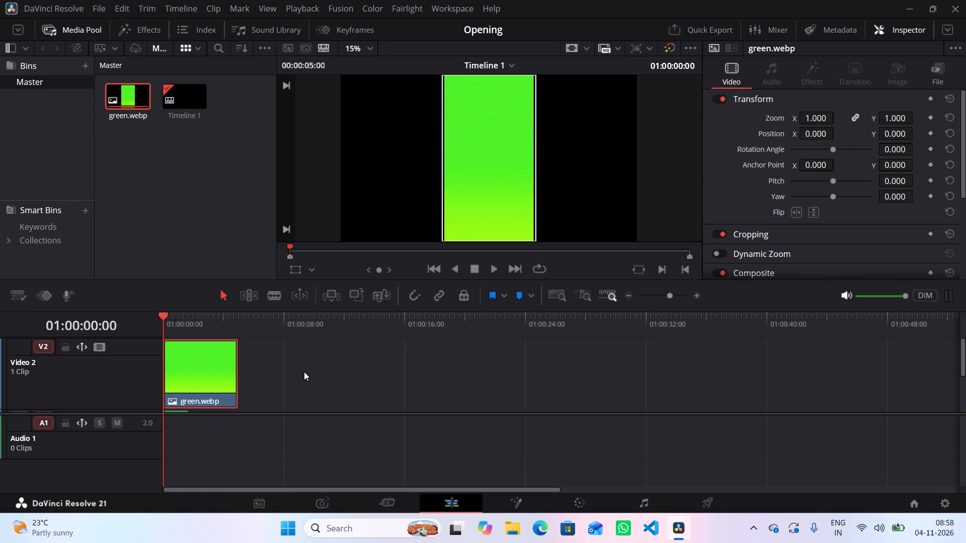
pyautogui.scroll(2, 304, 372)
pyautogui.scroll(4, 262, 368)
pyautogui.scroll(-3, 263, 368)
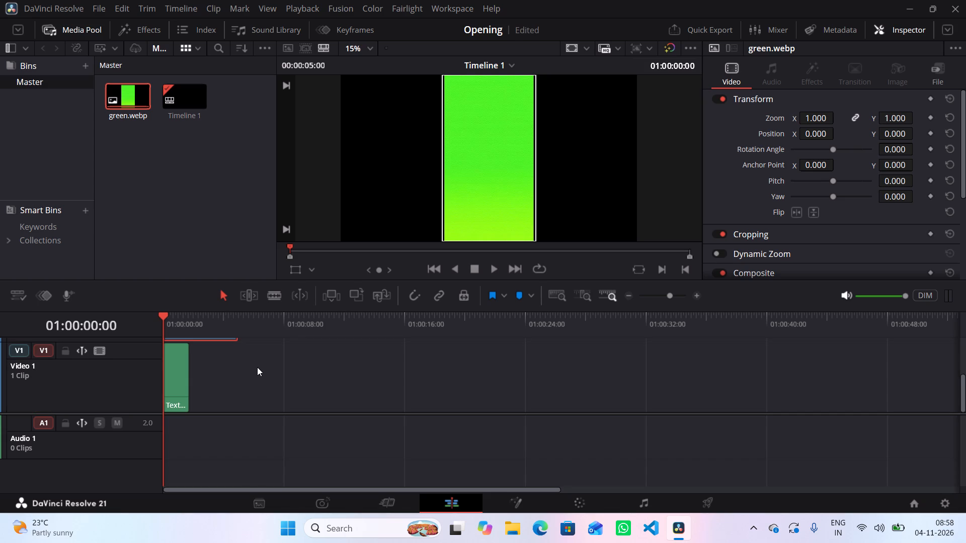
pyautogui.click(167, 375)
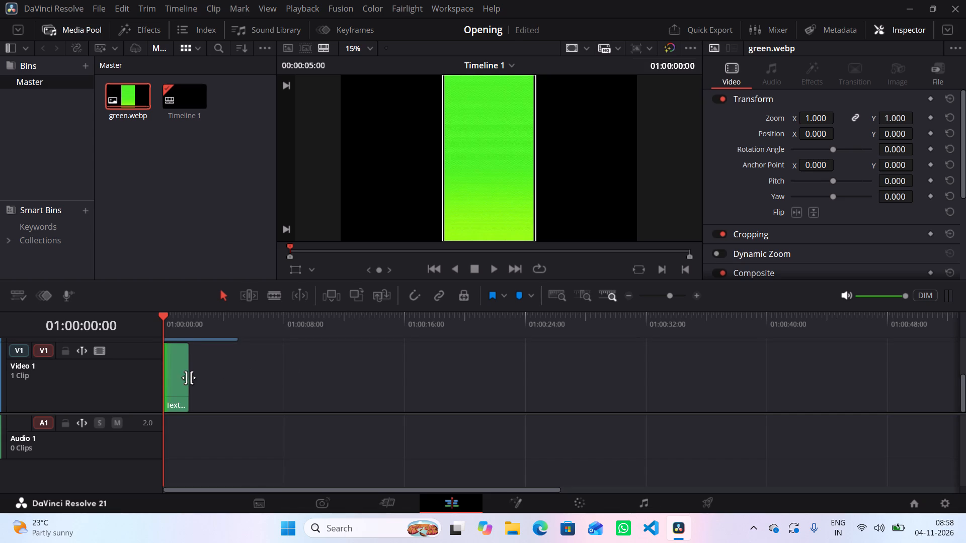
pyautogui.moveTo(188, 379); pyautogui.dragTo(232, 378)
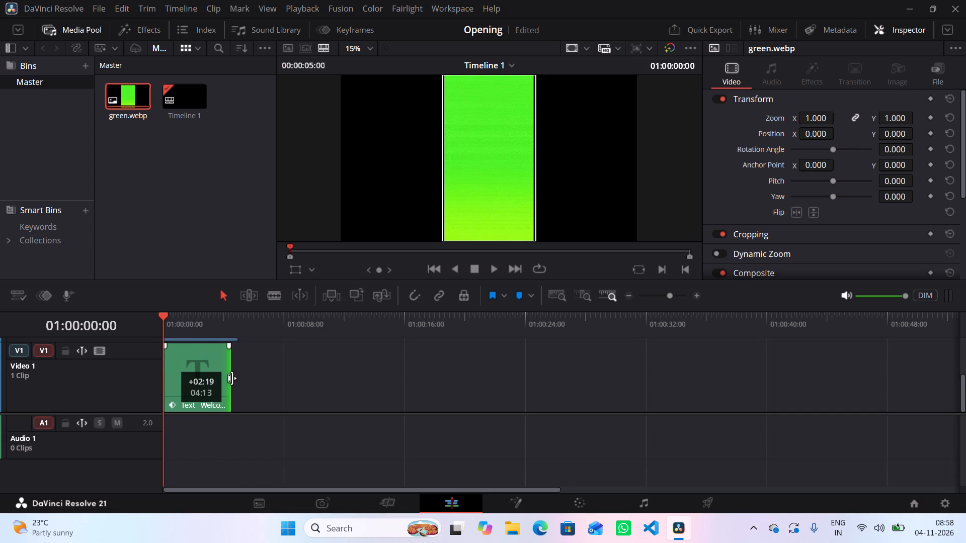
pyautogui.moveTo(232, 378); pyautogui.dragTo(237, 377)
# Shorten the green.webp clip on Video 2 from its end to a length of just over one second.
pyautogui.scroll(8, 245, 380)
pyautogui.scroll(-5, 246, 380)
pyautogui.click(200, 375)
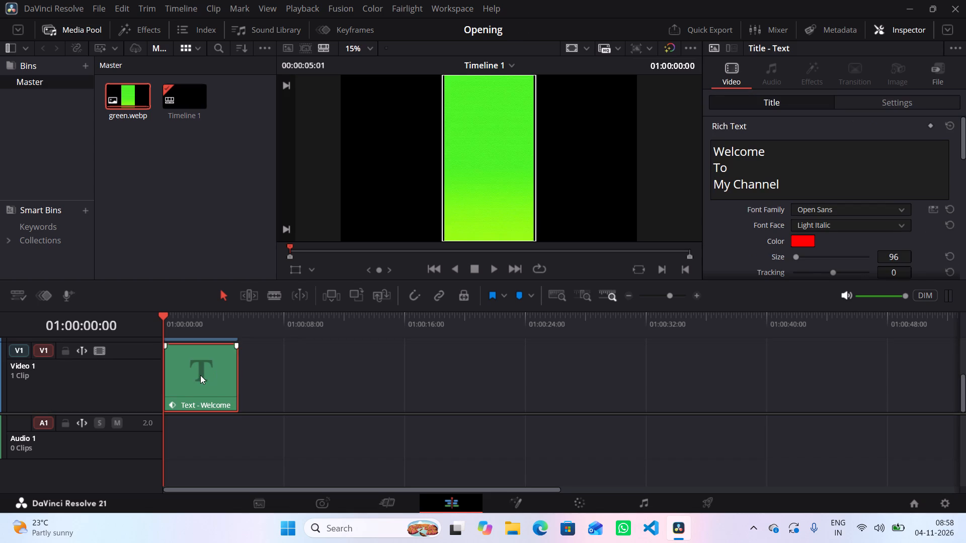
pyautogui.click(468, 190)
pyautogui.scroll(5, 251, 382)
pyautogui.click(203, 372)
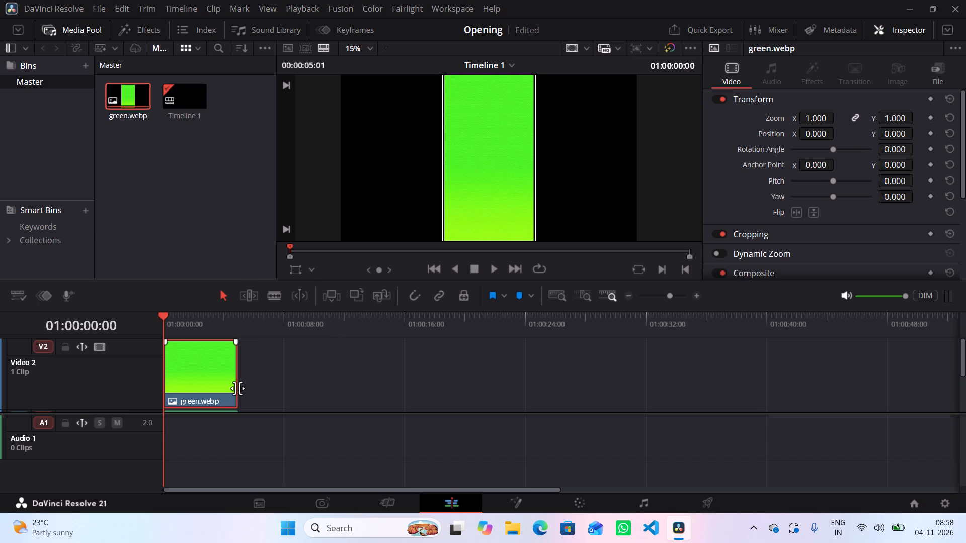
pyautogui.moveTo(237, 388); pyautogui.dragTo(211, 392)
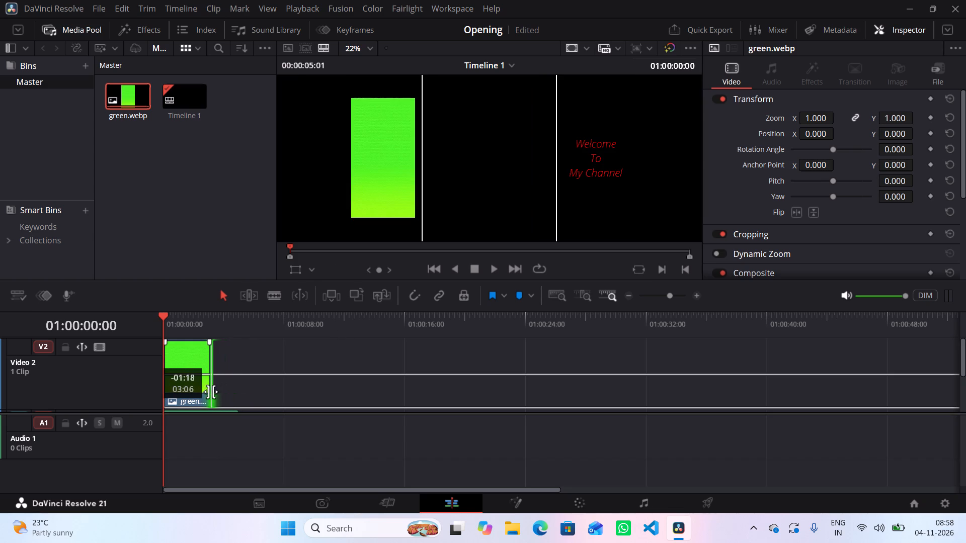
pyautogui.moveTo(211, 392); pyautogui.dragTo(200, 394)
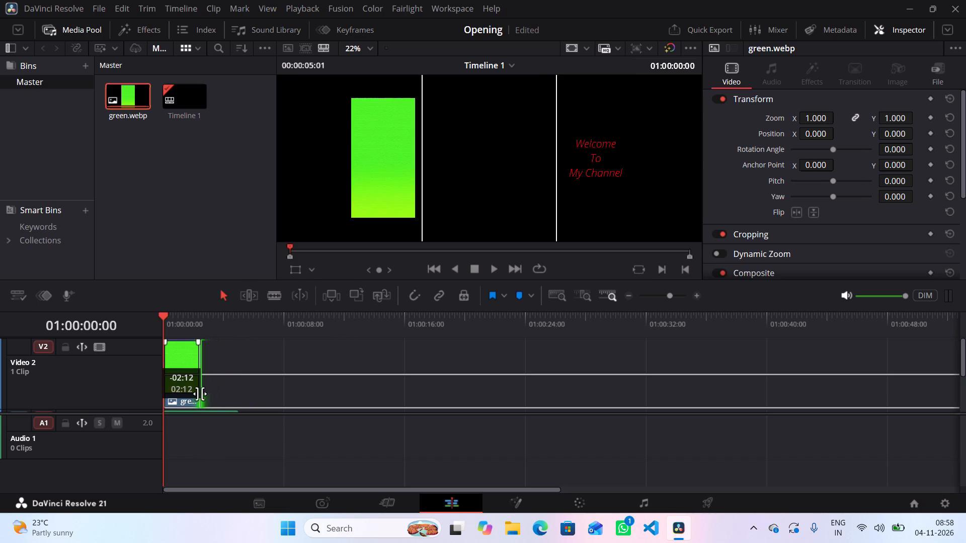
pyautogui.moveTo(200, 394); pyautogui.dragTo(193, 394)
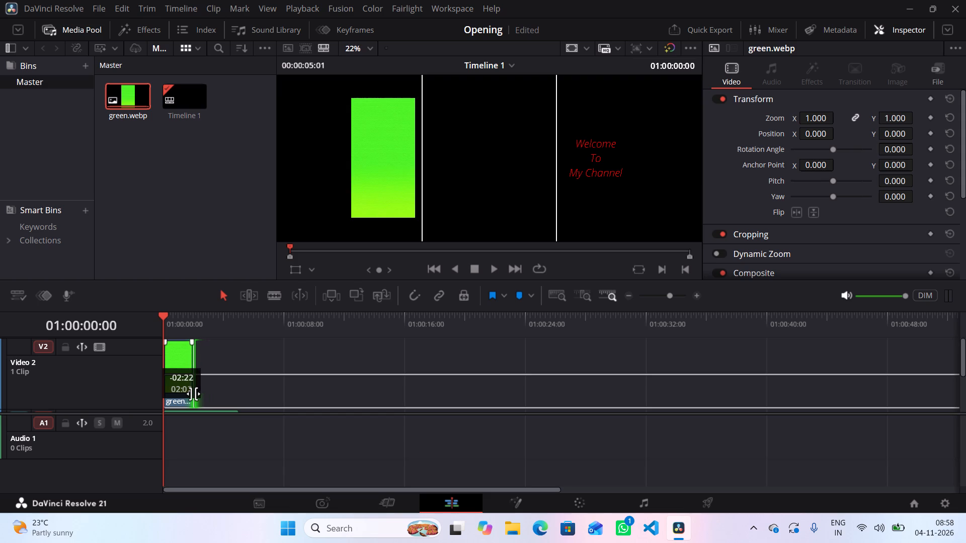
pyautogui.moveTo(193, 394); pyautogui.dragTo(187, 395)
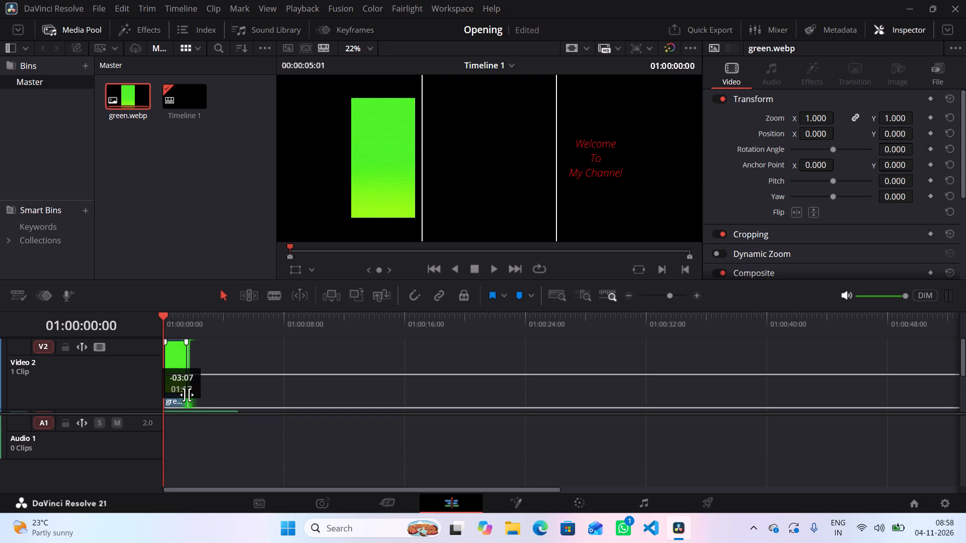
pyautogui.moveTo(187, 395); pyautogui.dragTo(185, 395)
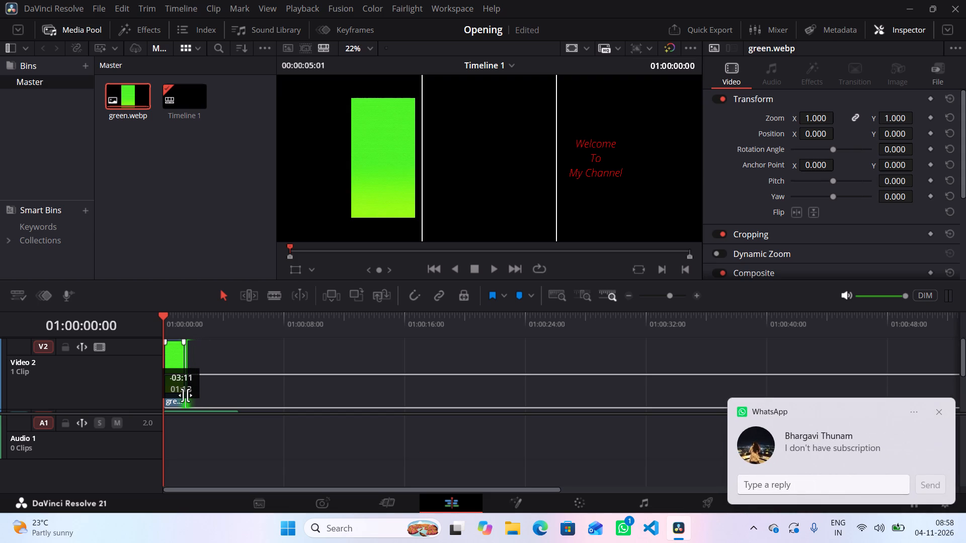
pyautogui.moveTo(185, 395); pyautogui.dragTo(182, 395)
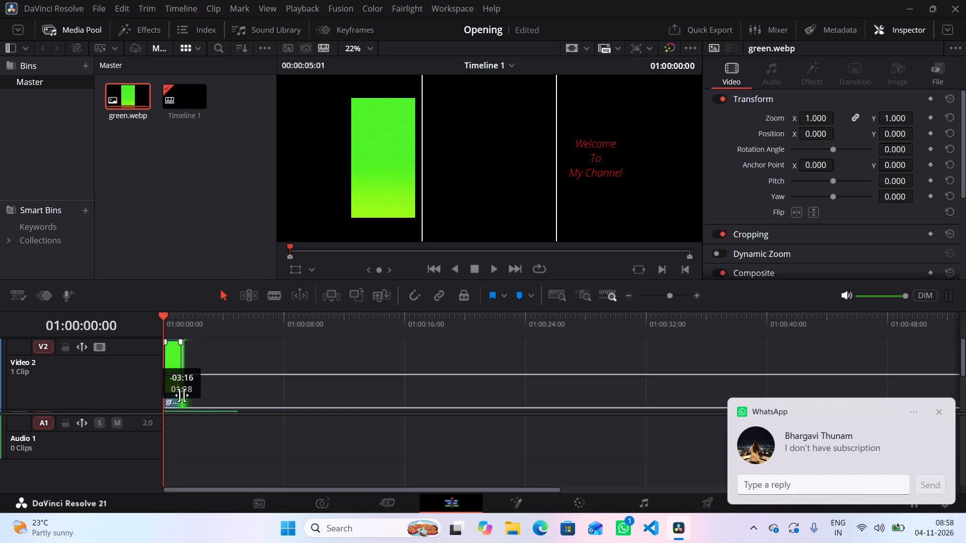
pyautogui.moveTo(182, 395); pyautogui.dragTo(180, 396)
# Reply "ok" to the incoming WhatsApp message from its notification.
pyautogui.click(807, 475)
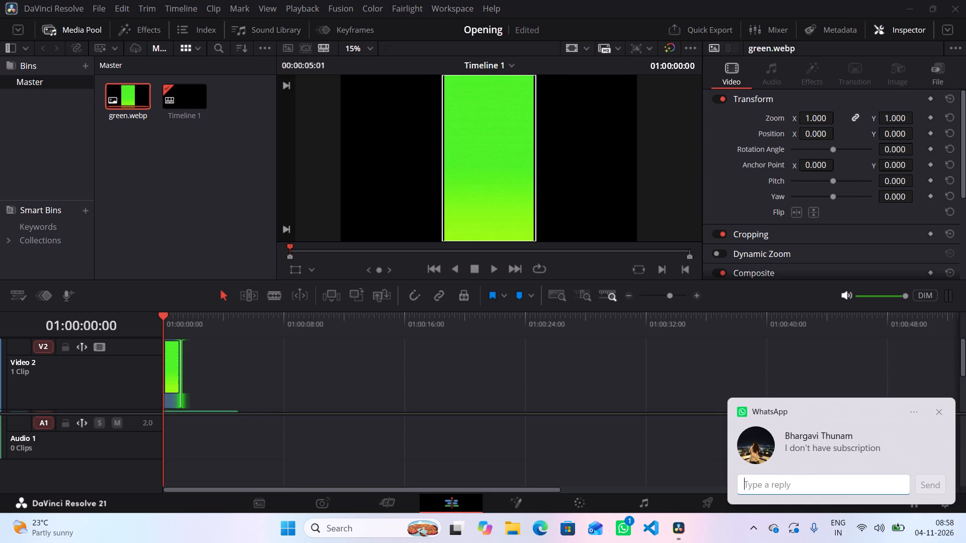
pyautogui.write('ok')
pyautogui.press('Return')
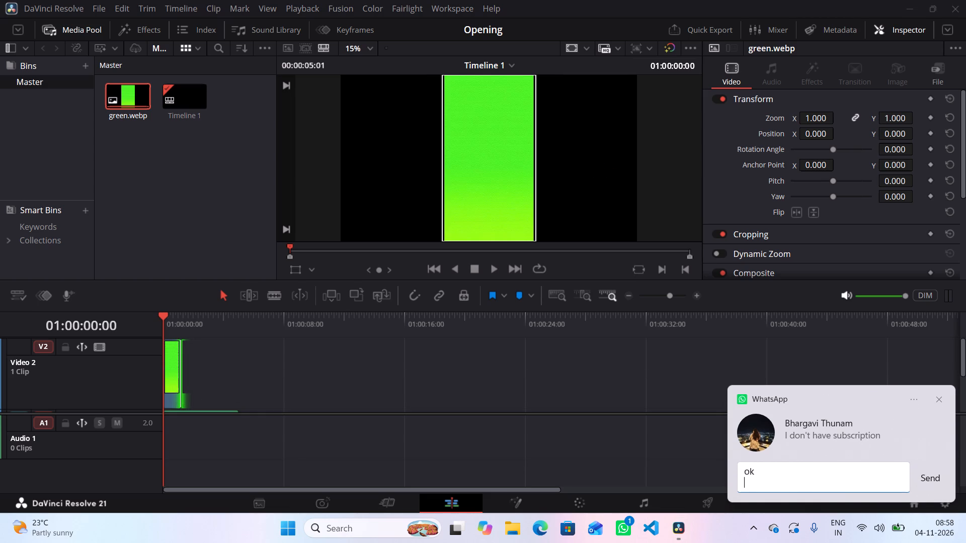
pyautogui.click(929, 478)
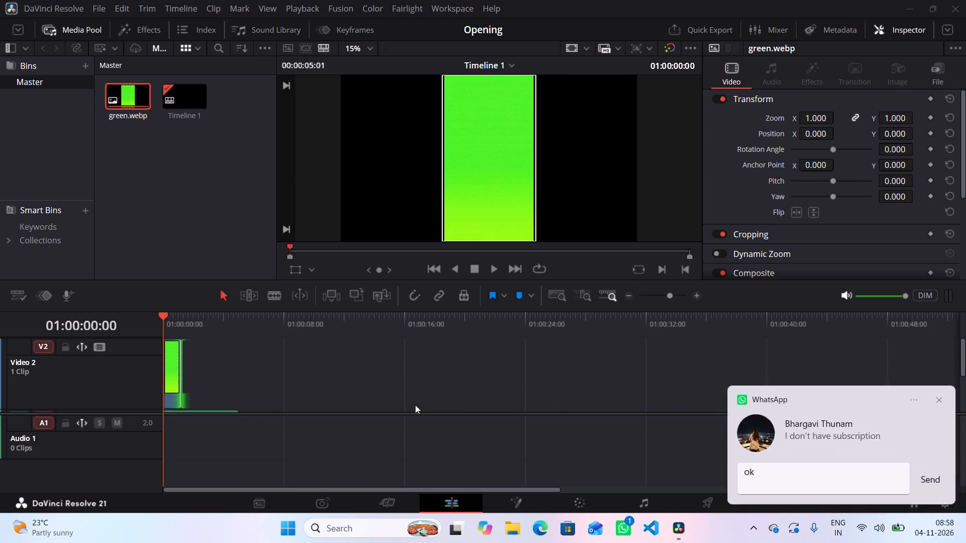
# Play the timeline from its start to preview the change from the green image to the welcome text.
pyautogui.click(352, 375)
pyautogui.scroll(6, 680, 273)
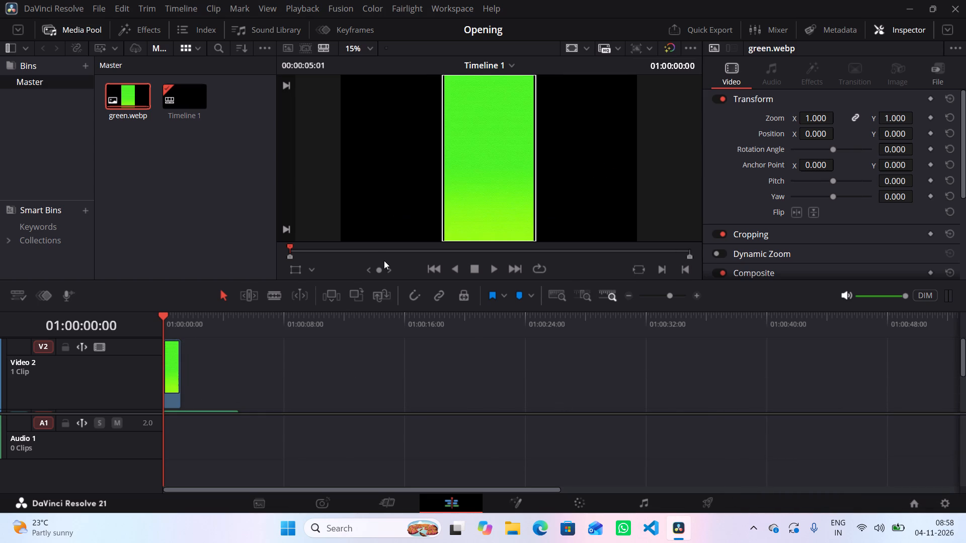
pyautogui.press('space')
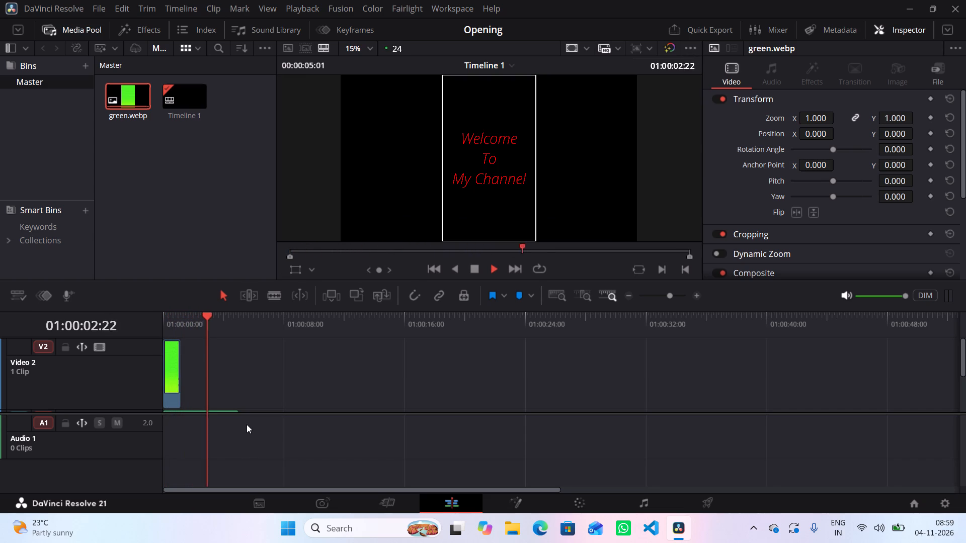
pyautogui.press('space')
# Return the playhead to 01:00:00:00 and shorten the end of the Video 1 text clip to a length of about 3:09.
pyautogui.scroll(-5, 239, 400)
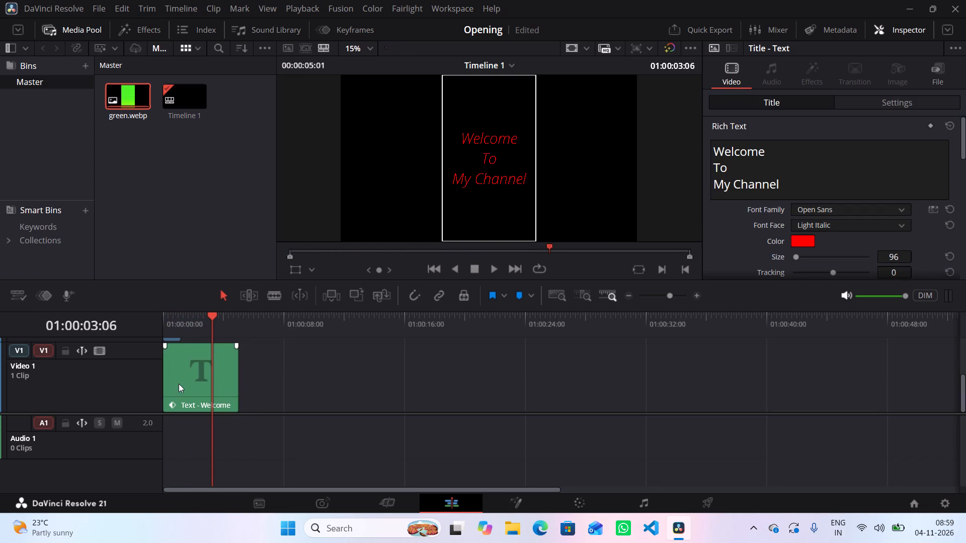
pyautogui.moveTo(209, 313); pyautogui.dragTo(147, 334)
pyautogui.moveTo(198, 371); pyautogui.dragTo(173, 376)
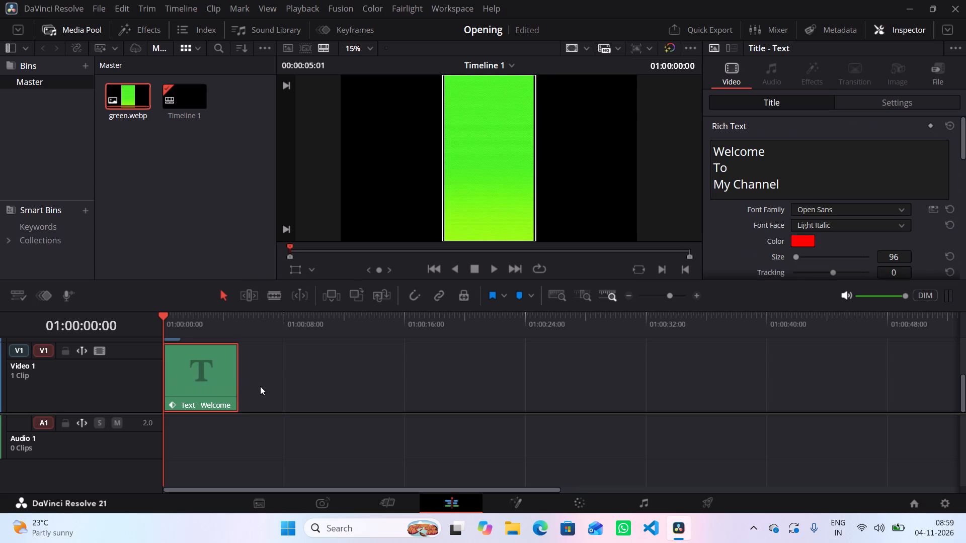
pyautogui.moveTo(237, 388); pyautogui.dragTo(218, 392)
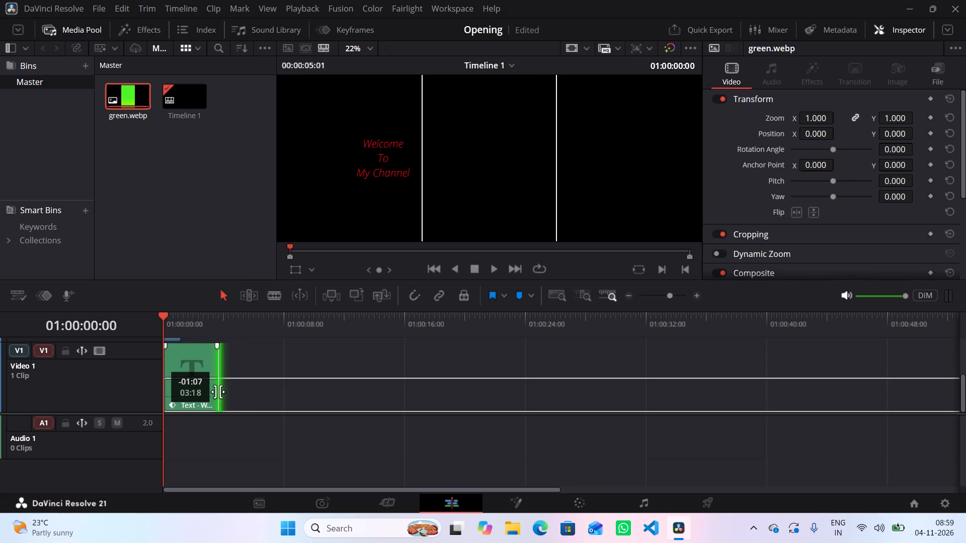
pyautogui.moveTo(218, 392); pyautogui.dragTo(212, 393)
pyautogui.scroll(5, 261, 388)
pyautogui.scroll(-5, 261, 388)
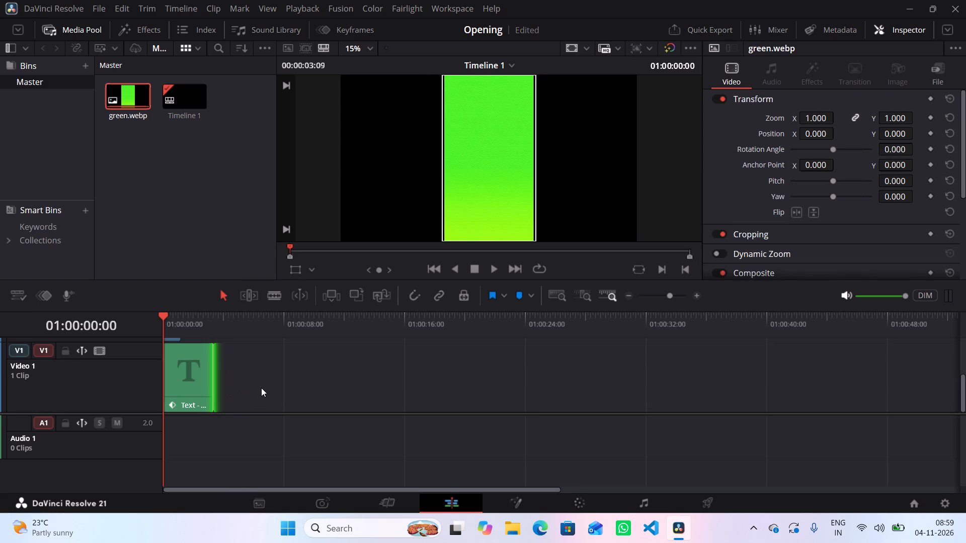
pyautogui.scroll(3, 261, 387)
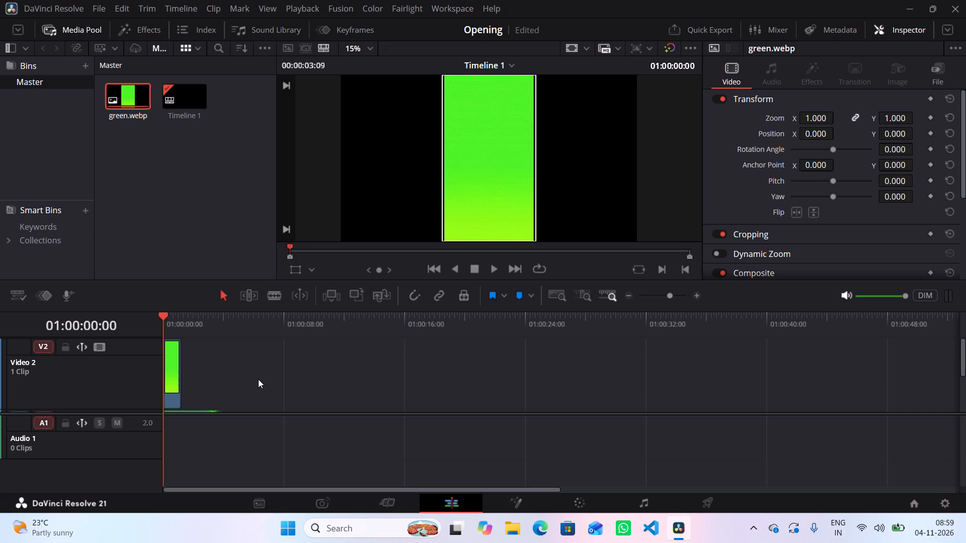
pyautogui.scroll(-5, 280, 376)
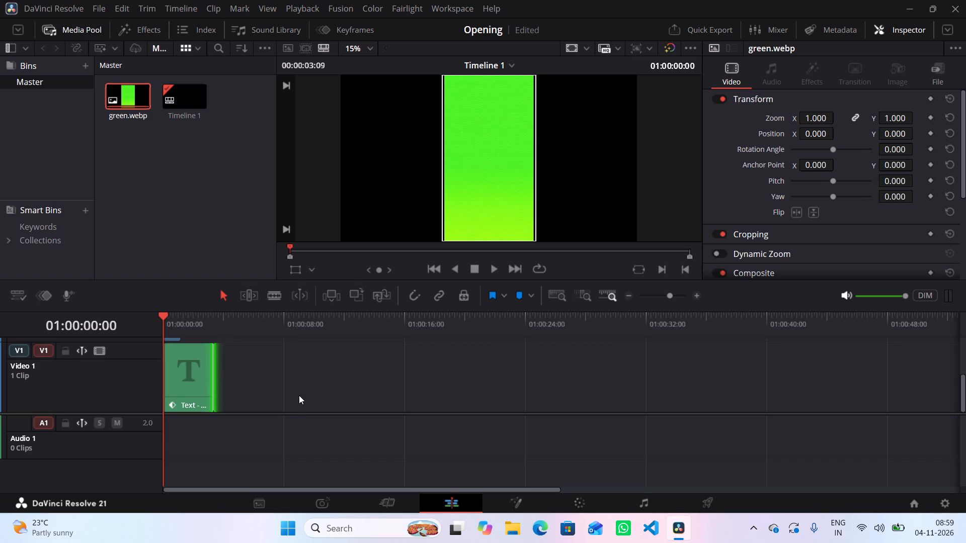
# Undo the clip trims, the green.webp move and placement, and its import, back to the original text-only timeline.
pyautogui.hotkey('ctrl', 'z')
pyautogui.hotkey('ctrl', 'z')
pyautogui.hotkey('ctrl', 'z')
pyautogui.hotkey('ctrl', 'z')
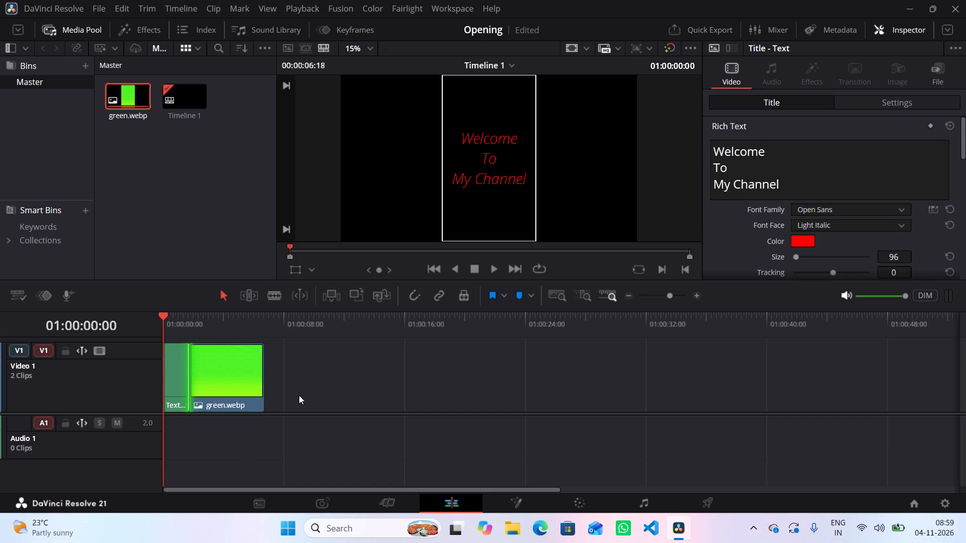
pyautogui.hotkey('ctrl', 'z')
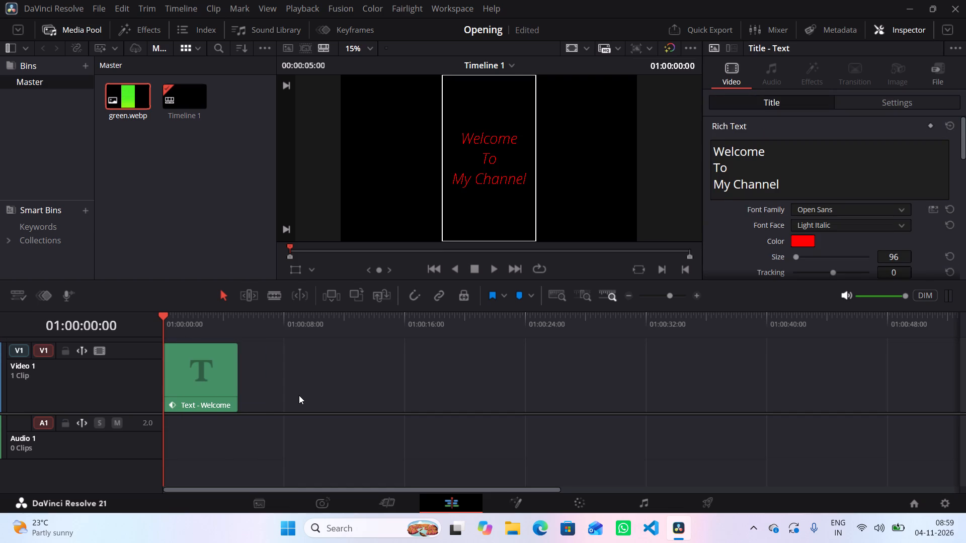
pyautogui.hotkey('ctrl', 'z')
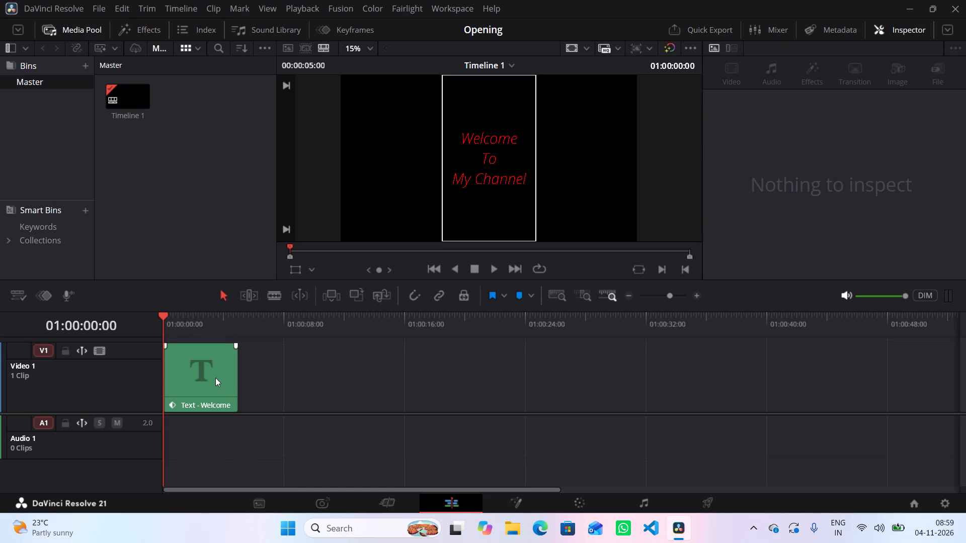
# Import the green image from the YouTube folder into the Master bin.
pyautogui.click(102, 11)
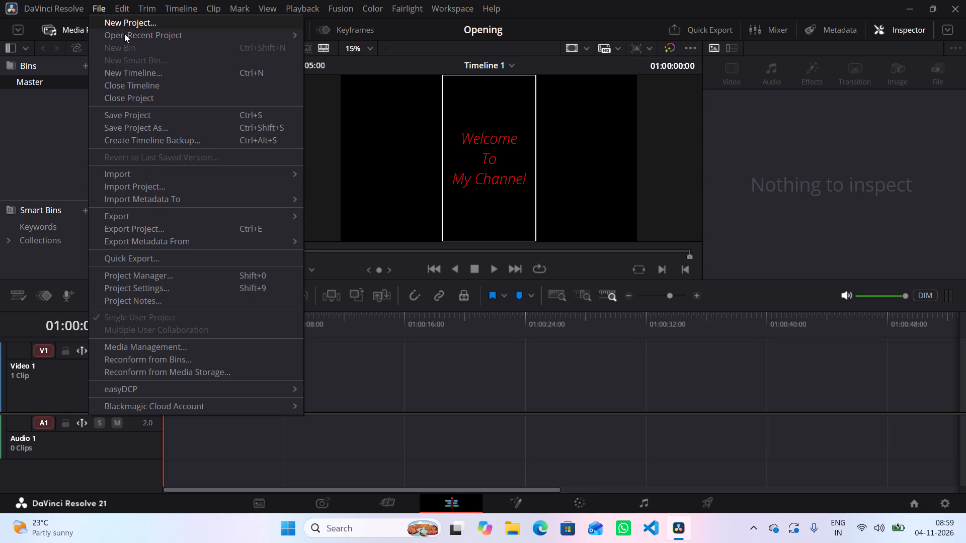
pyautogui.click(136, 171)
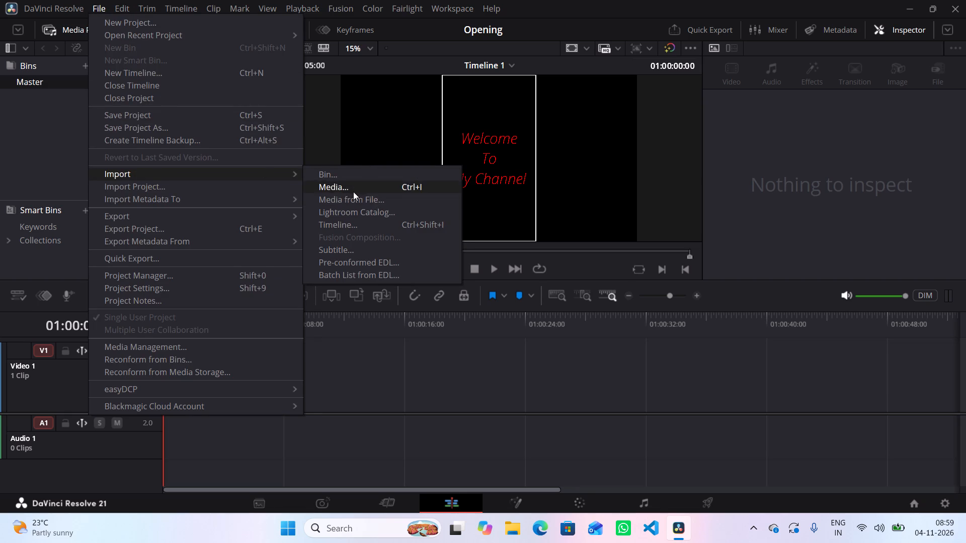
pyautogui.click(350, 185)
pyautogui.click(162, 119)
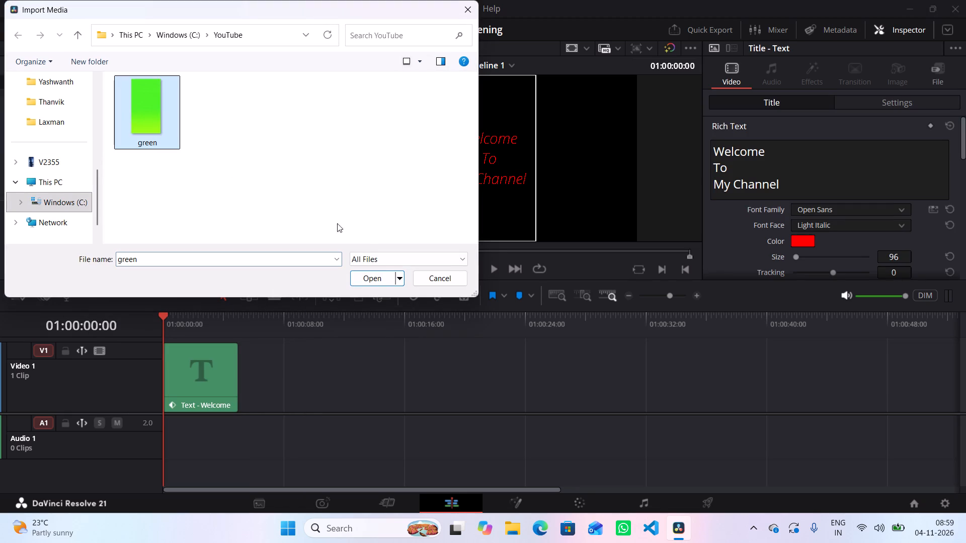
pyautogui.click(378, 276)
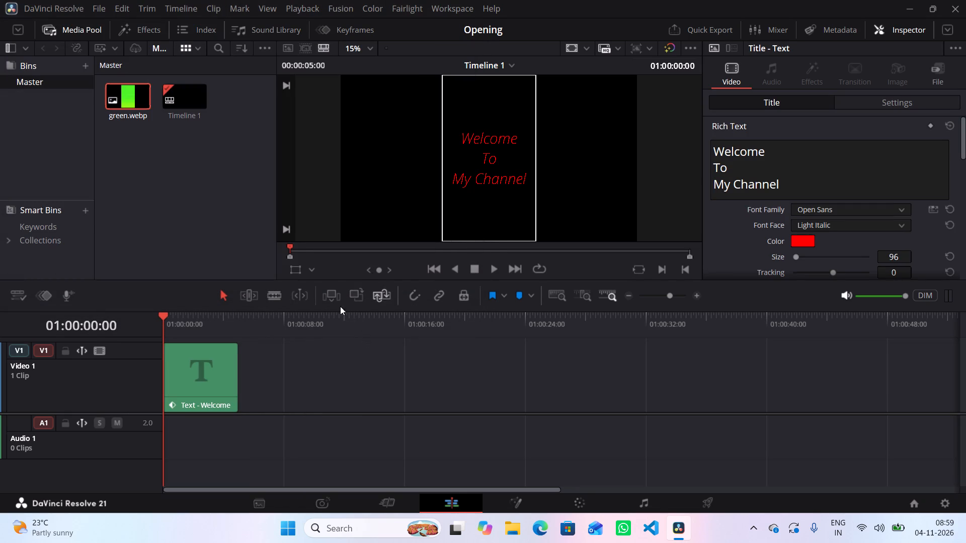
# Delete the "Welcome" text clip from the Video 1 track.
pyautogui.click(216, 384)
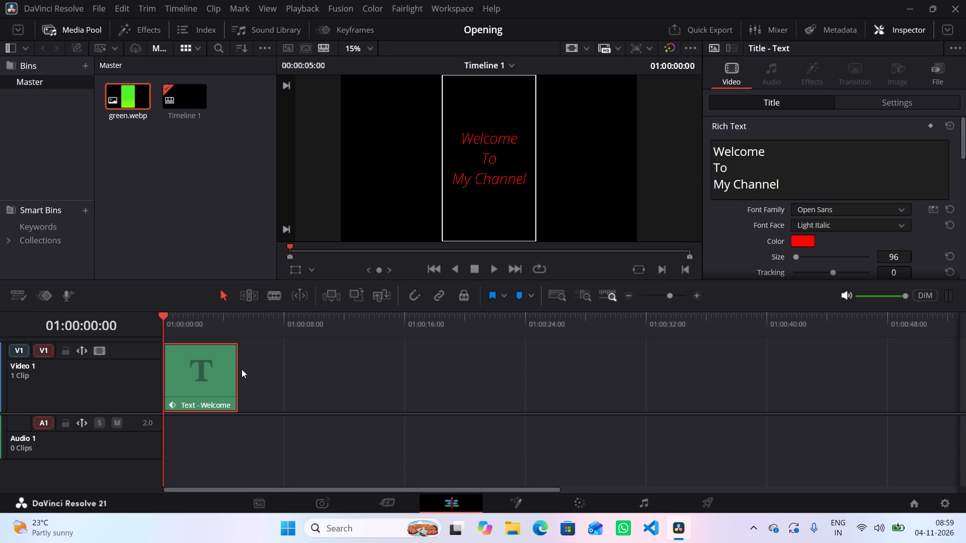
pyautogui.rightClick(205, 371)
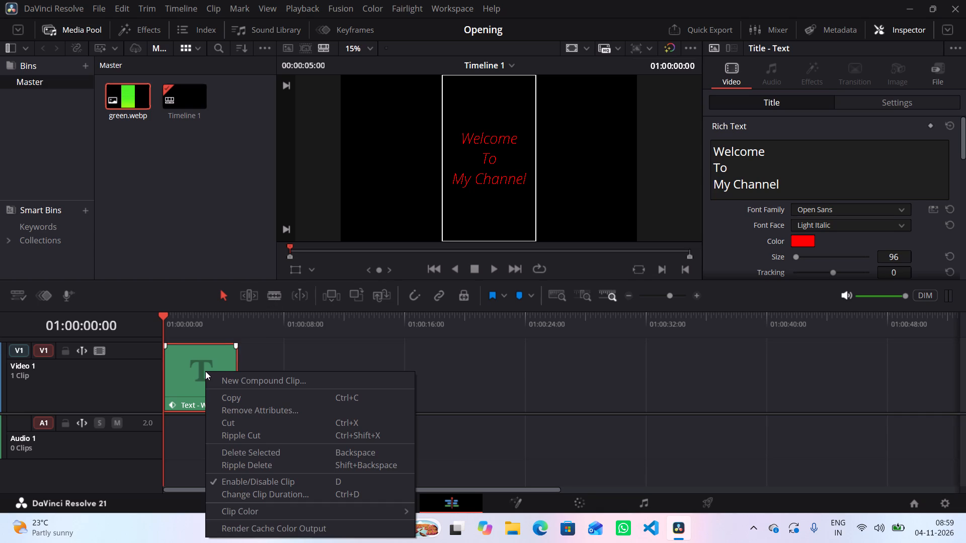
pyautogui.click(250, 452)
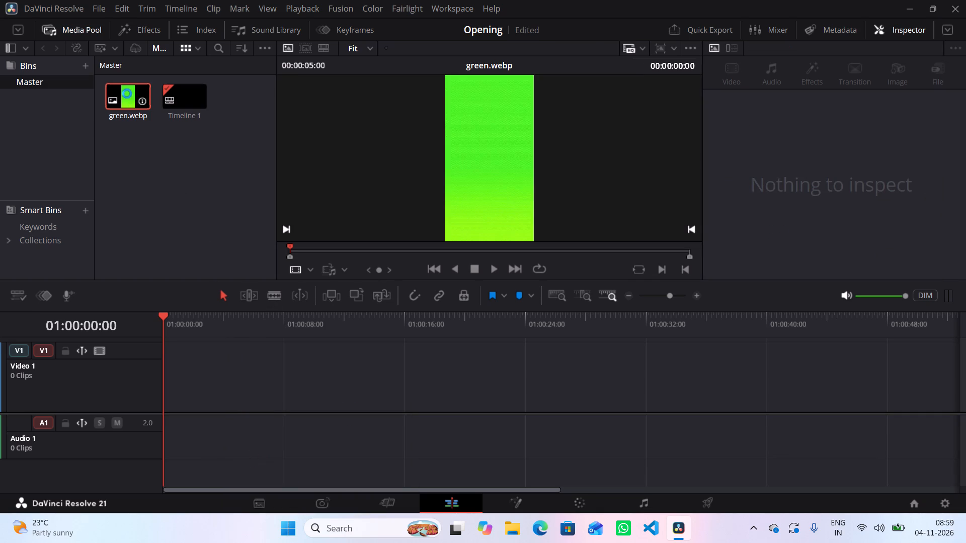
# Place the green.webp image on Video 1 starting at 01:00:00:00 and preview it, returning the playhead to the start.
pyautogui.moveTo(127, 94); pyautogui.dragTo(165, 380)
pyautogui.moveTo(210, 372); pyautogui.dragTo(195, 372)
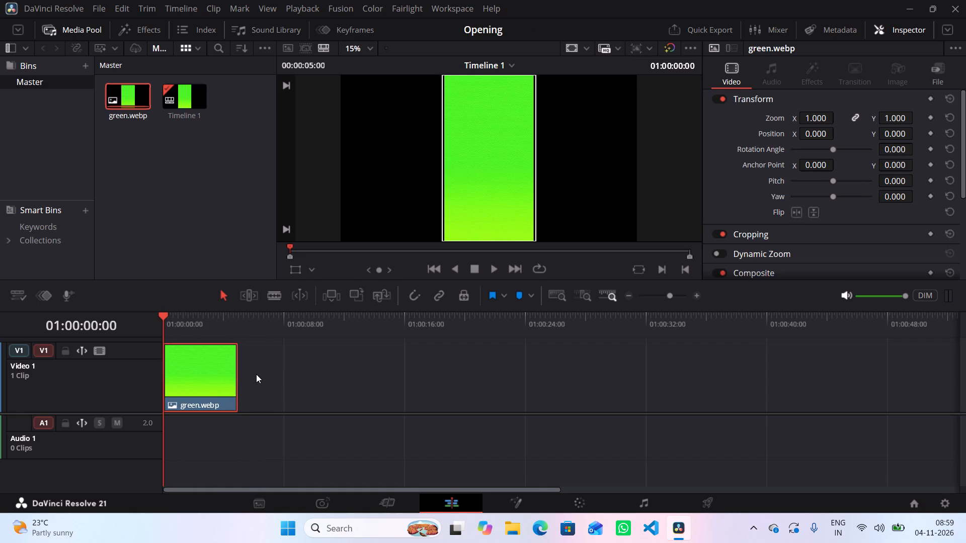
pyautogui.press('space')
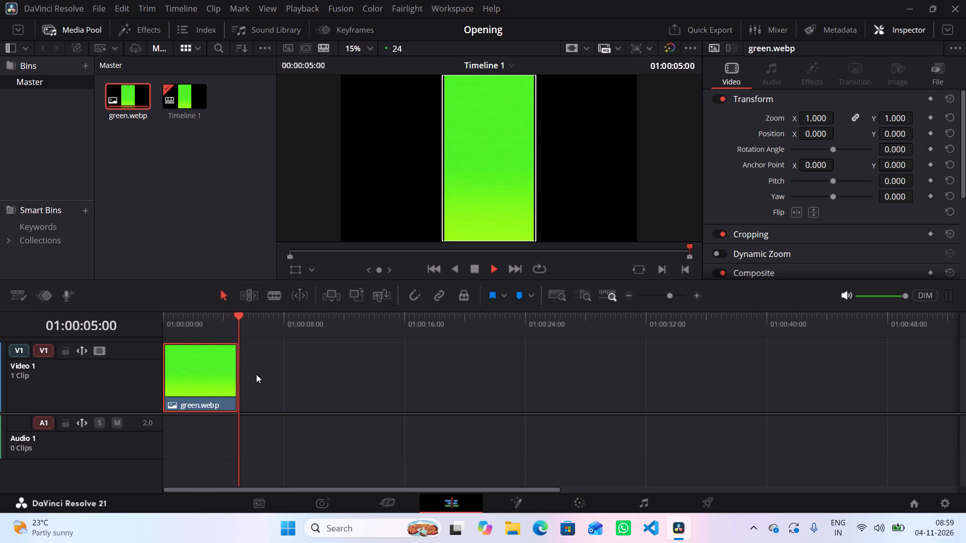
pyautogui.press('space')
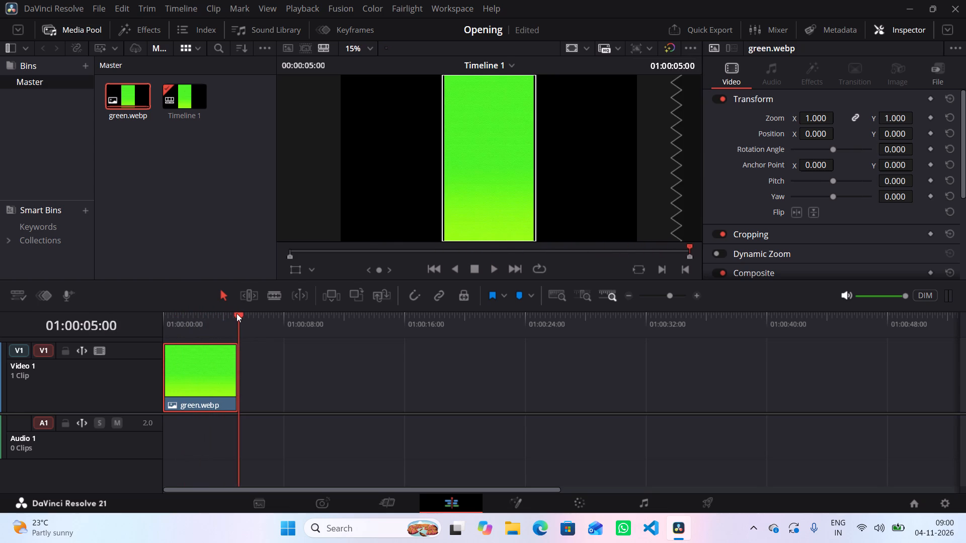
pyautogui.moveTo(236, 313); pyautogui.dragTo(154, 326)
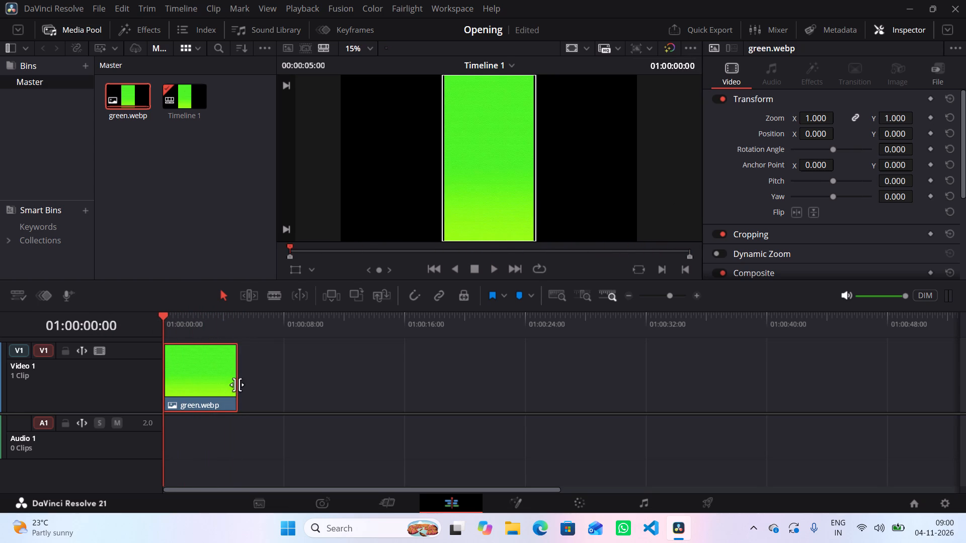
# Trim the end of the green.webp clip to a length of 3:00 and preview it, returning the playhead to the start.
pyautogui.moveTo(237, 387); pyautogui.dragTo(235, 387)
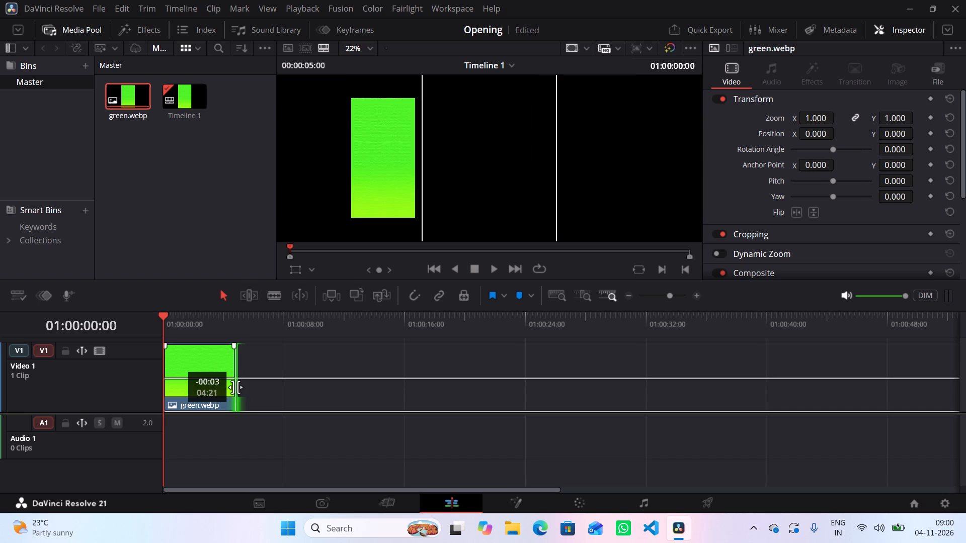
pyautogui.moveTo(235, 387); pyautogui.dragTo(216, 389)
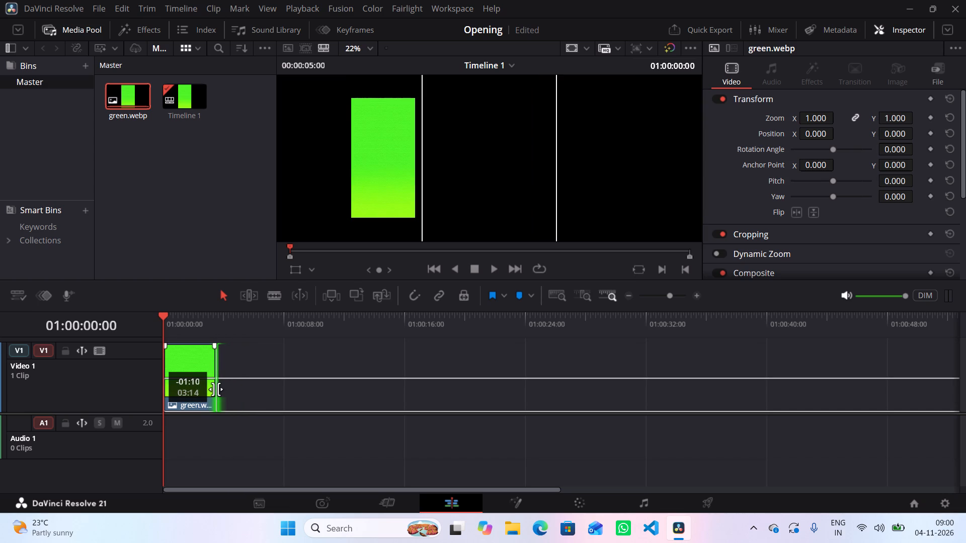
pyautogui.moveTo(216, 389); pyautogui.dragTo(213, 390)
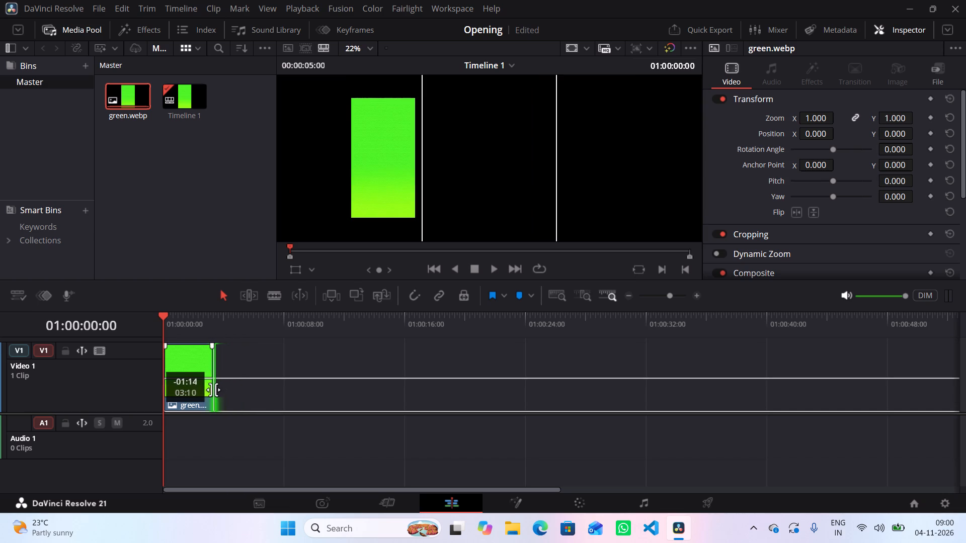
pyautogui.moveTo(213, 390); pyautogui.dragTo(208, 391)
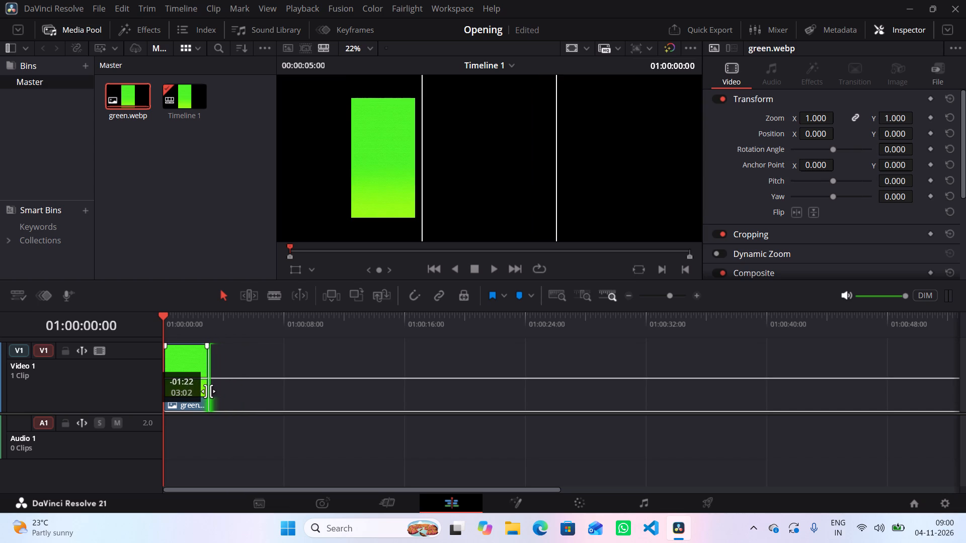
pyautogui.moveTo(208, 391); pyautogui.dragTo(207, 392)
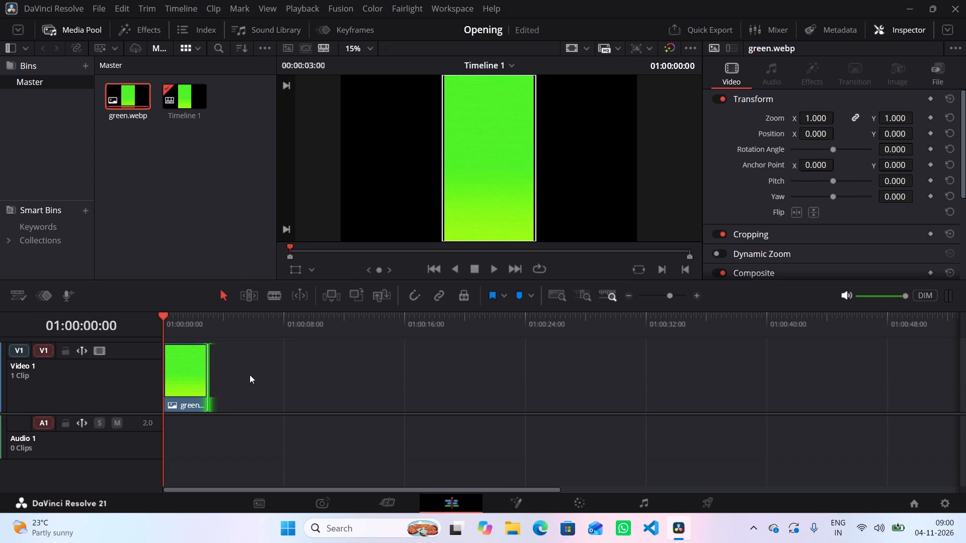
pyautogui.press('space')
pyautogui.press('space')
pyautogui.press('space')
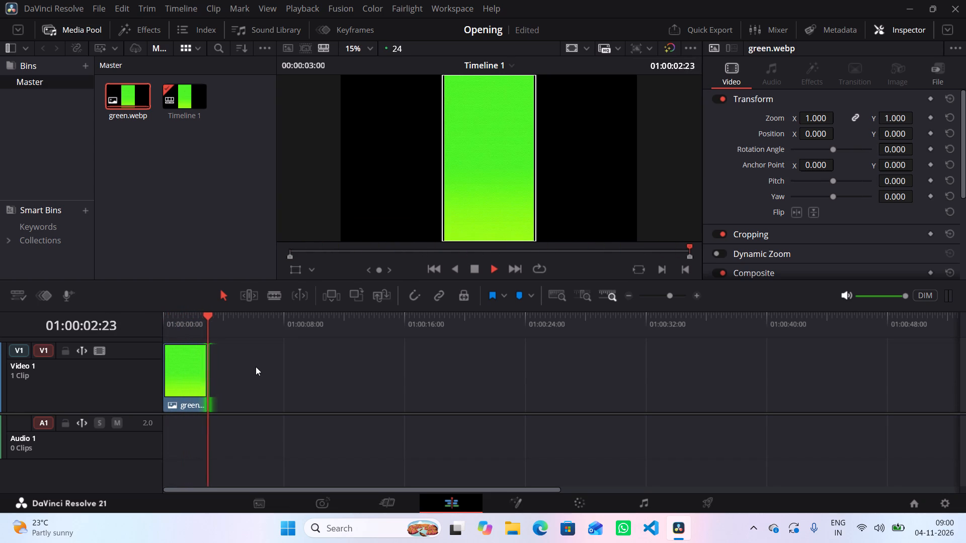
pyautogui.press('space')
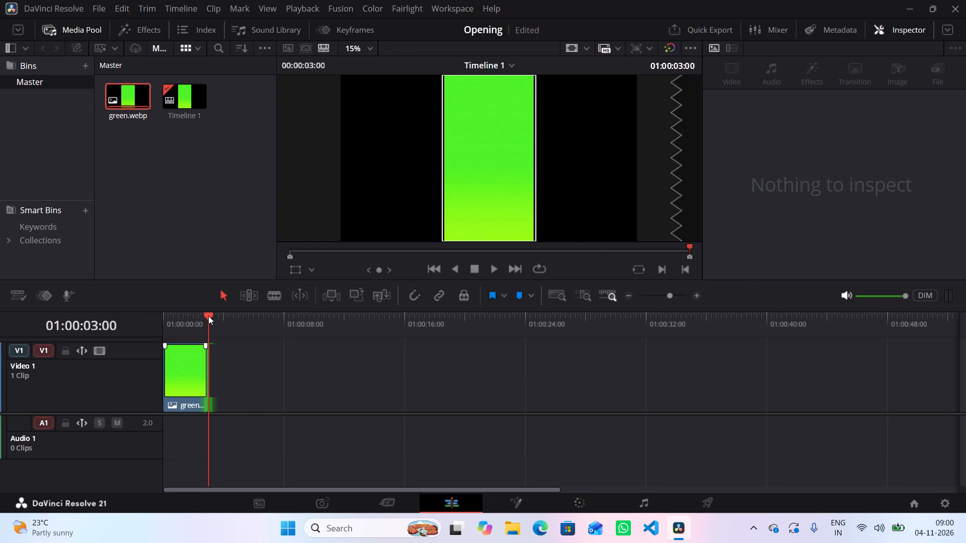
pyautogui.moveTo(208, 316); pyautogui.dragTo(152, 336)
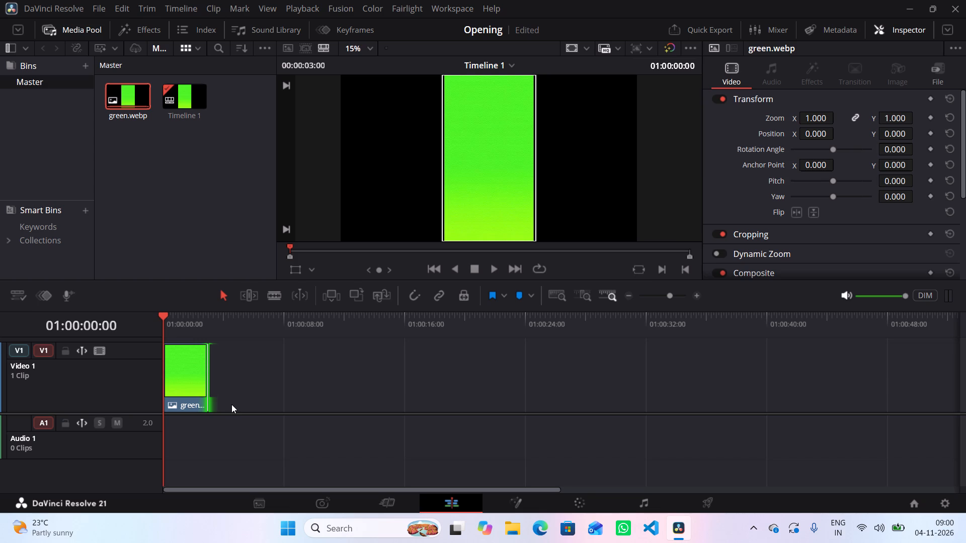
pyautogui.scroll(5, 264, 371)
# Add a basic Text title on a new video track above the green.webp clip, starting at 01:00:00:00.
pyautogui.click(128, 27)
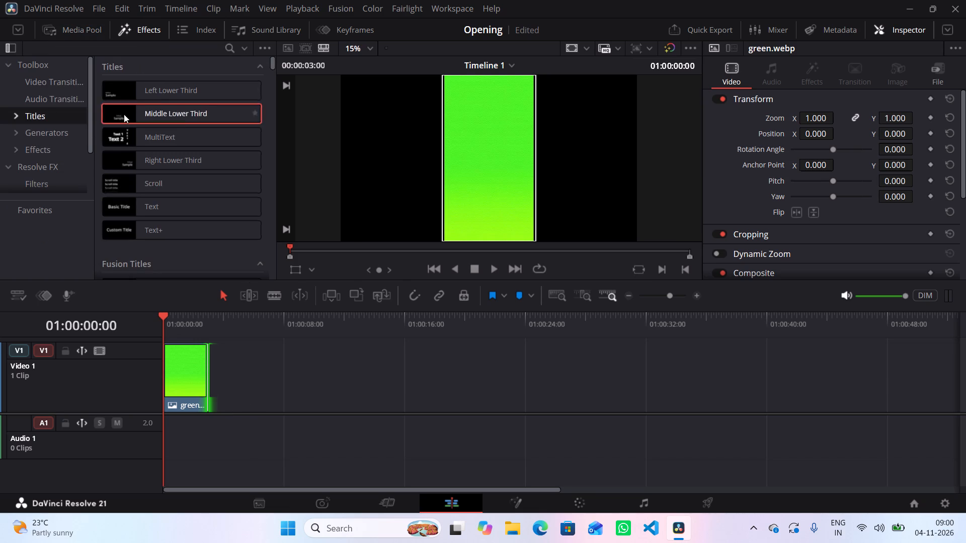
pyautogui.click(151, 205)
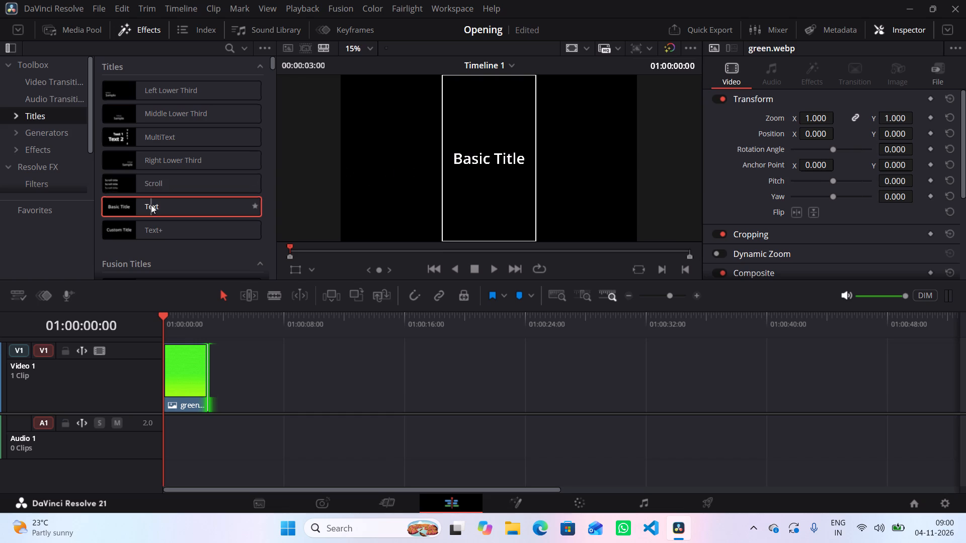
pyautogui.moveTo(151, 205); pyautogui.dragTo(194, 337)
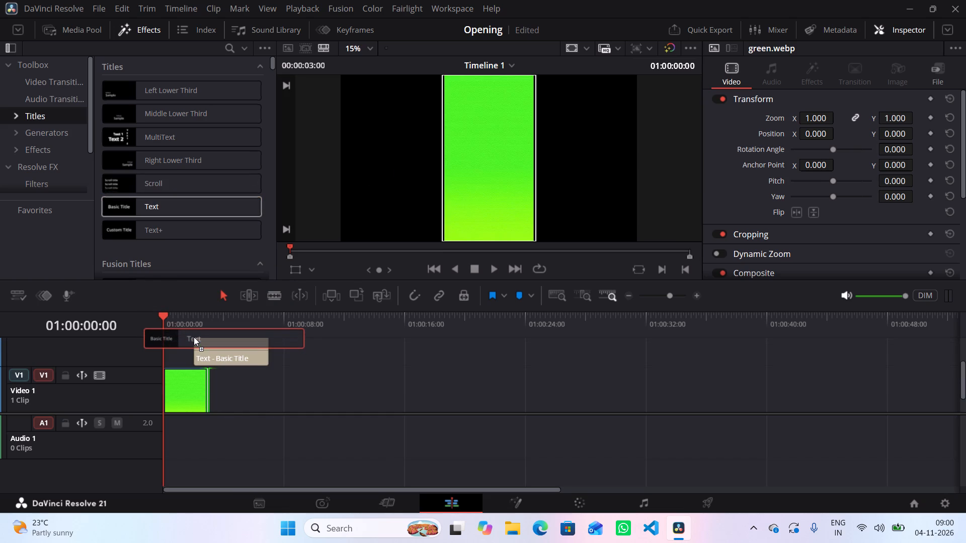
pyautogui.moveTo(194, 337); pyautogui.dragTo(157, 338)
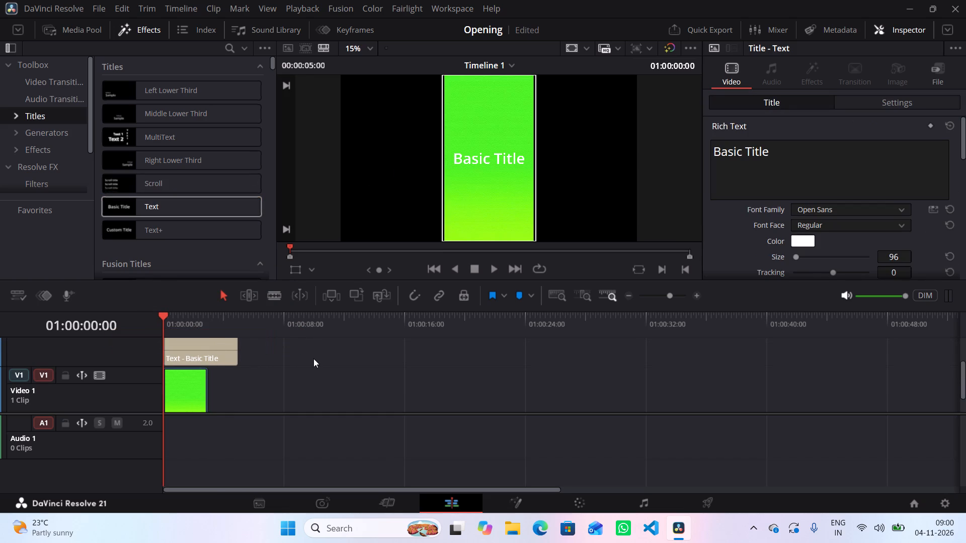
pyautogui.scroll(1, 515, 270)
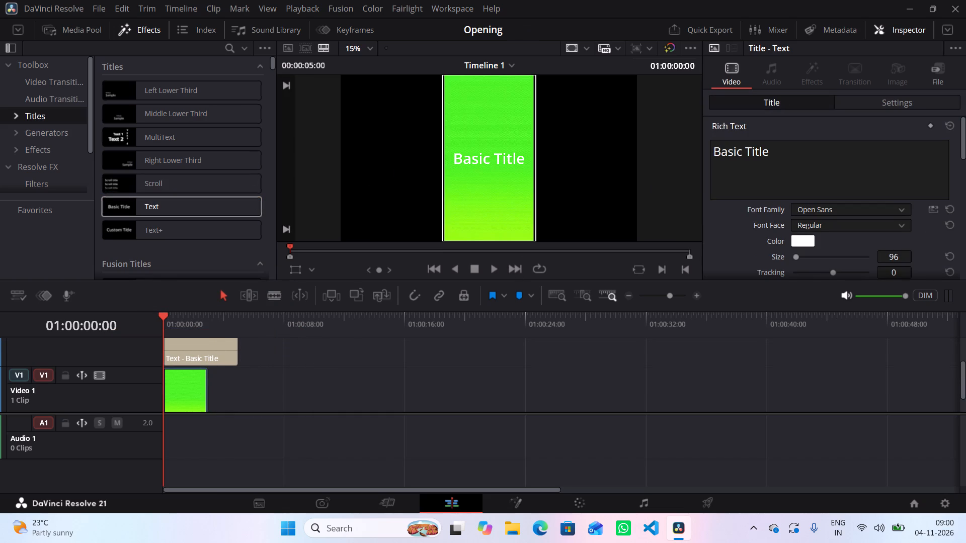
# Replace the title's placeholder text with "Welcome", "To" and "My Channel" on three separate lines.
pyautogui.click(798, 173)
pyautogui.press('BackSpace')
pyautogui.press('BackSpace')
pyautogui.press('BackSpace')
pyautogui.press('BackSpace')
pyautogui.press('BackSpace')
pyautogui.press('BackSpace')
pyautogui.press('BackSpace')
pyautogui.press('BackSpace')
pyautogui.press('BackSpace')
pyautogui.press('BackSpace')
pyautogui.press('BackSpace')
pyautogui.press('BackSpace')
pyautogui.press('BackSpace')
pyautogui.press('BackSpace')
pyautogui.press('BackSpace')
pyautogui.press('BackSpace')
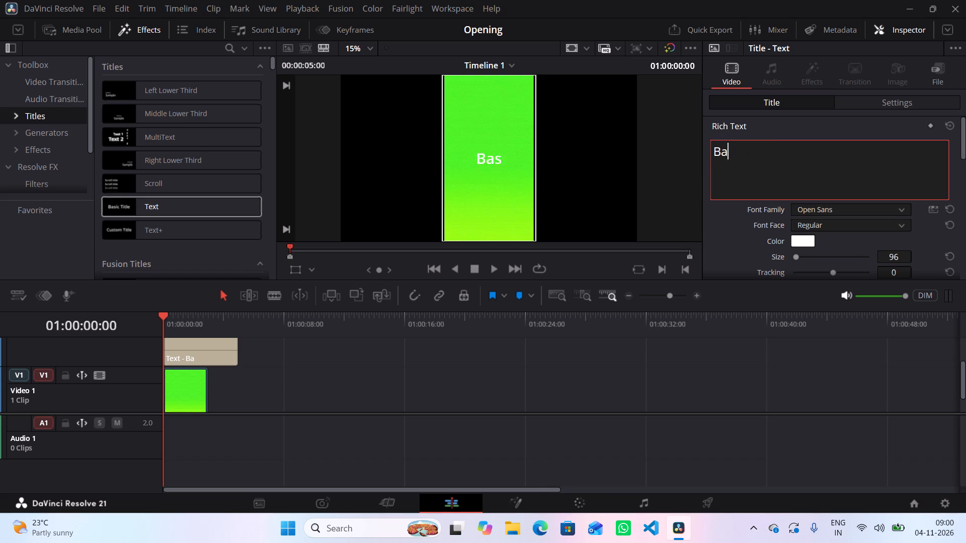
pyautogui.write('Wel')
pyautogui.write('come')
pyautogui.press('Return')
pyautogui.write('To')
pyautogui.press('Return')
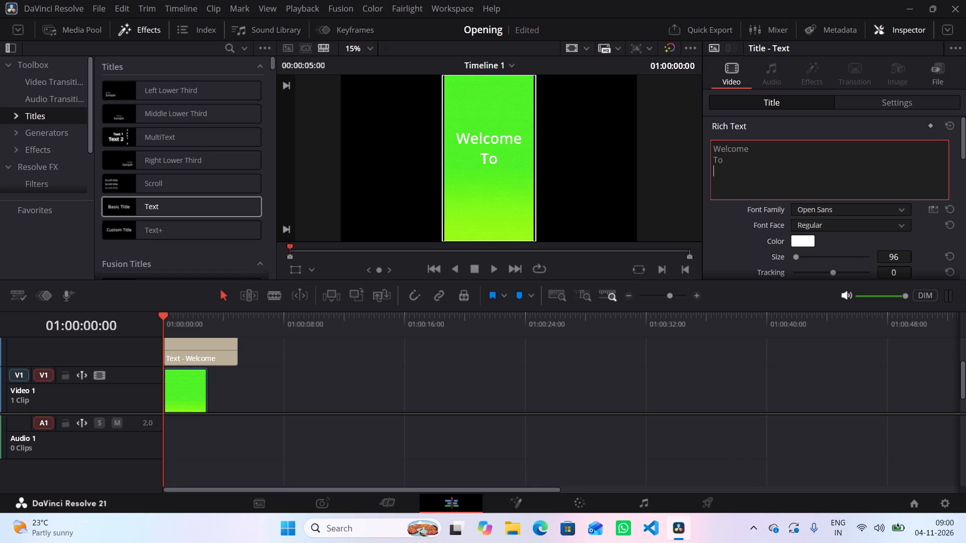
pyautogui.write('My')
pyautogui.press('space')
pyautogui.write('Channe')
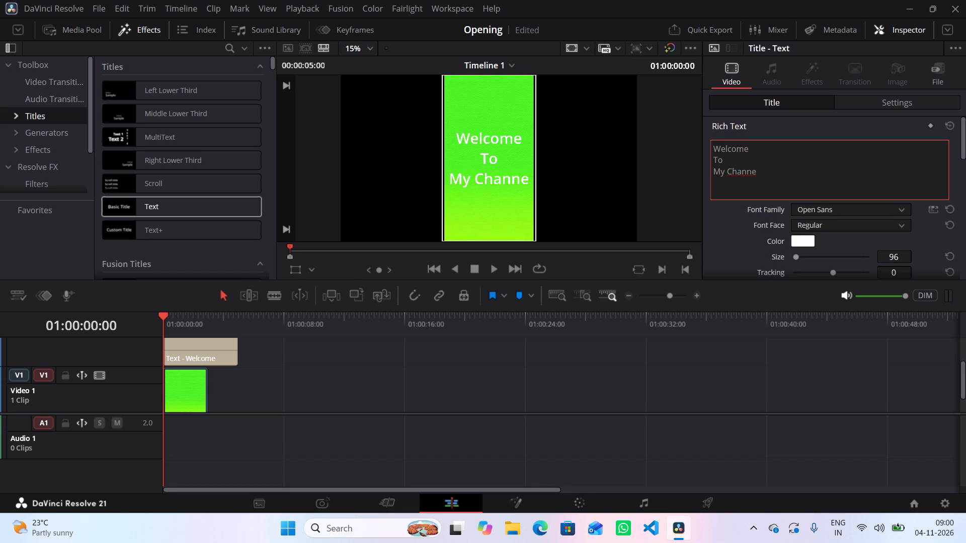
pyautogui.press('l')
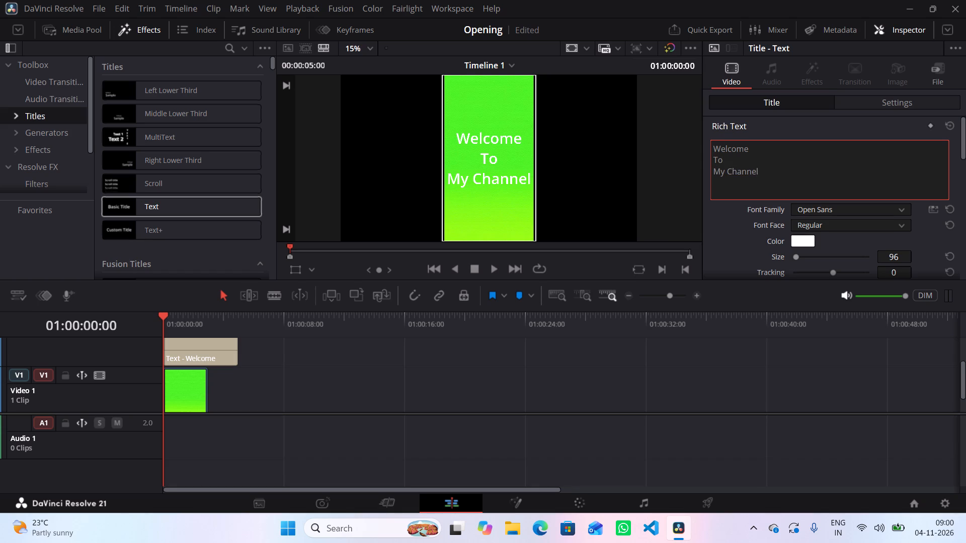
# Try the Bold font face on the title text, and set it to Italic instead.
pyautogui.click(833, 227)
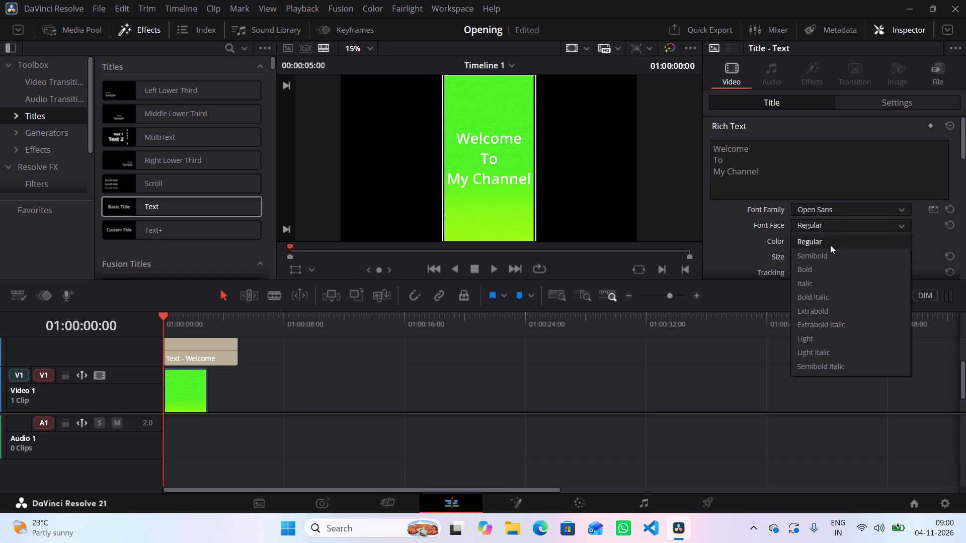
pyautogui.click(813, 274)
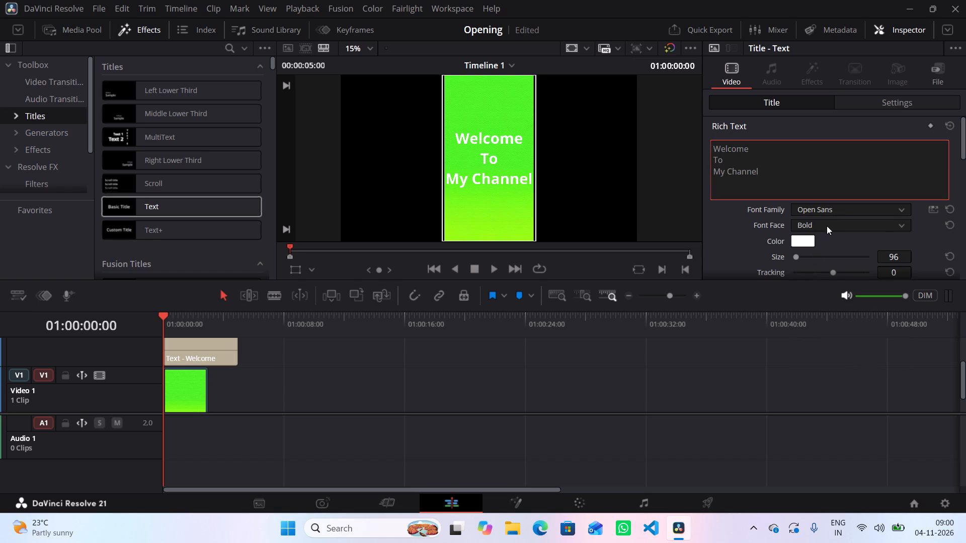
pyautogui.click(828, 219)
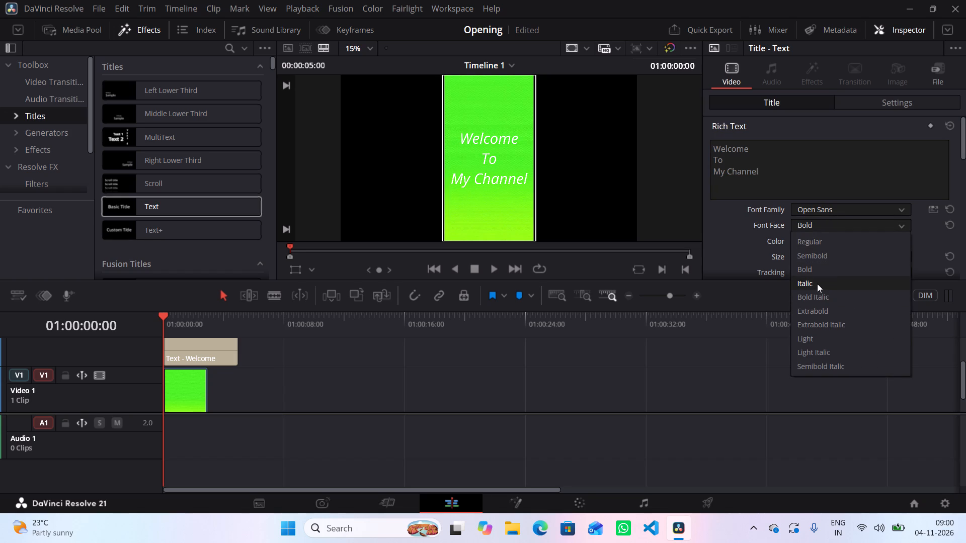
pyautogui.click(817, 284)
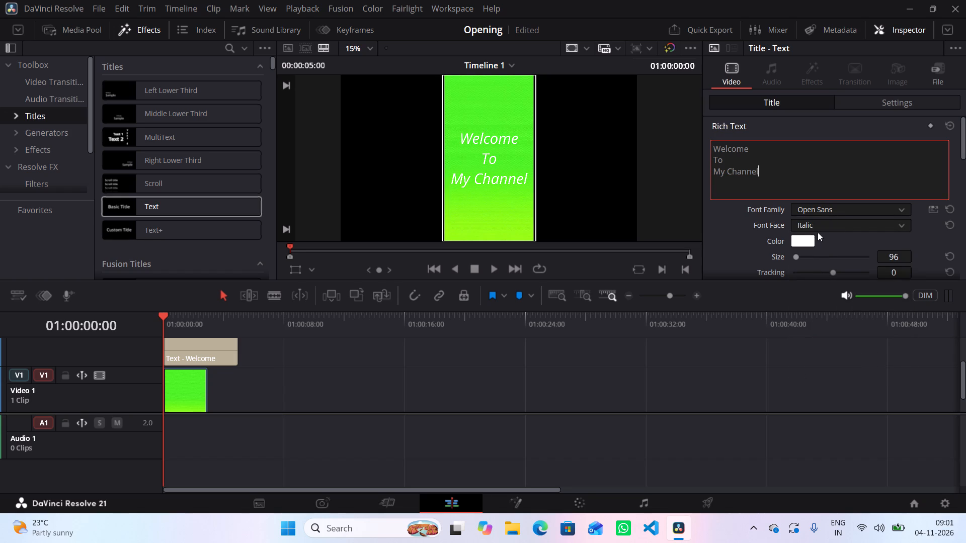
# Set the title text colour to red, #ff0000.
pyautogui.click(801, 239)
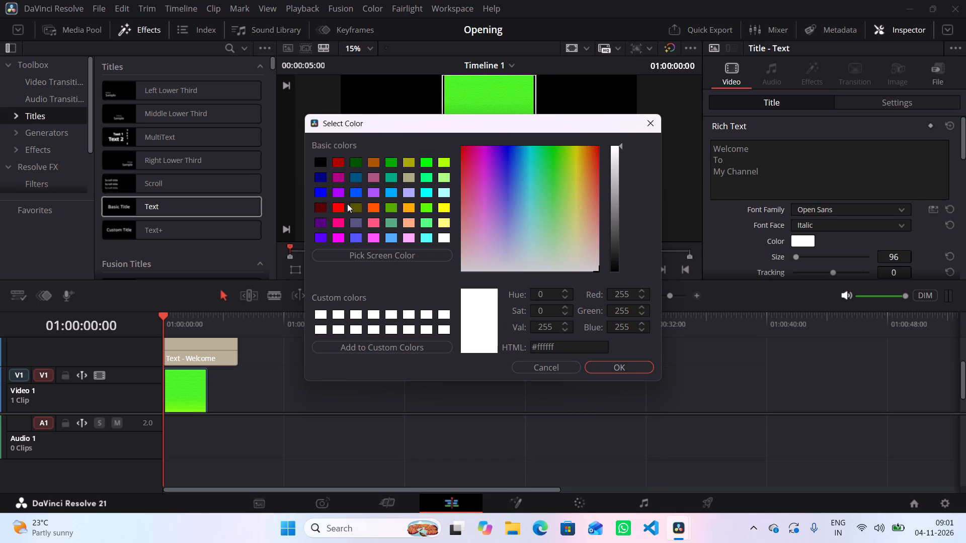
pyautogui.click(336, 226)
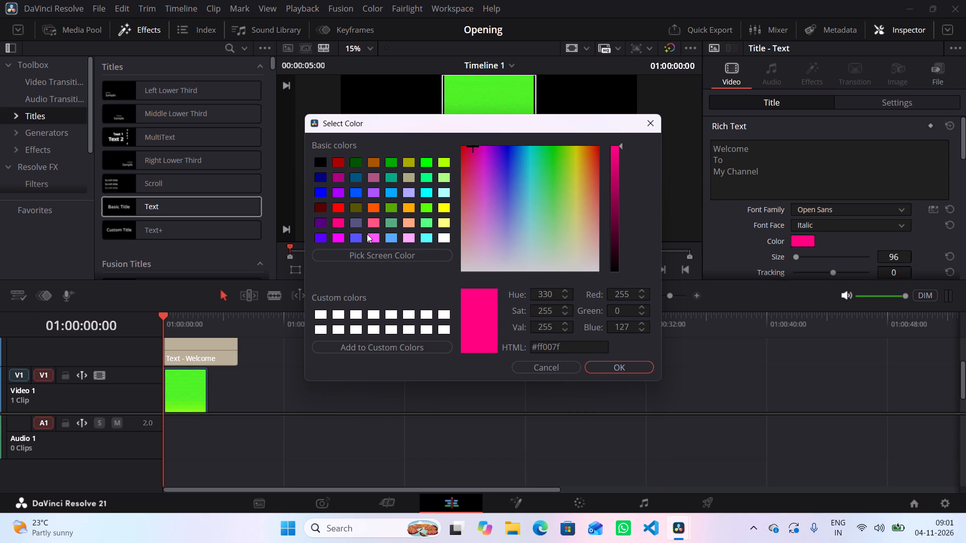
pyautogui.click(336, 210)
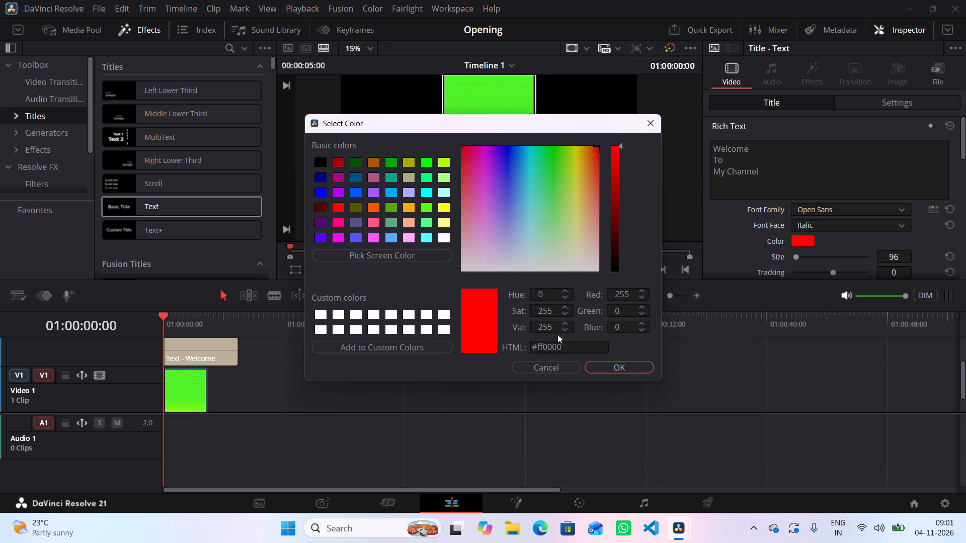
pyautogui.click(604, 367)
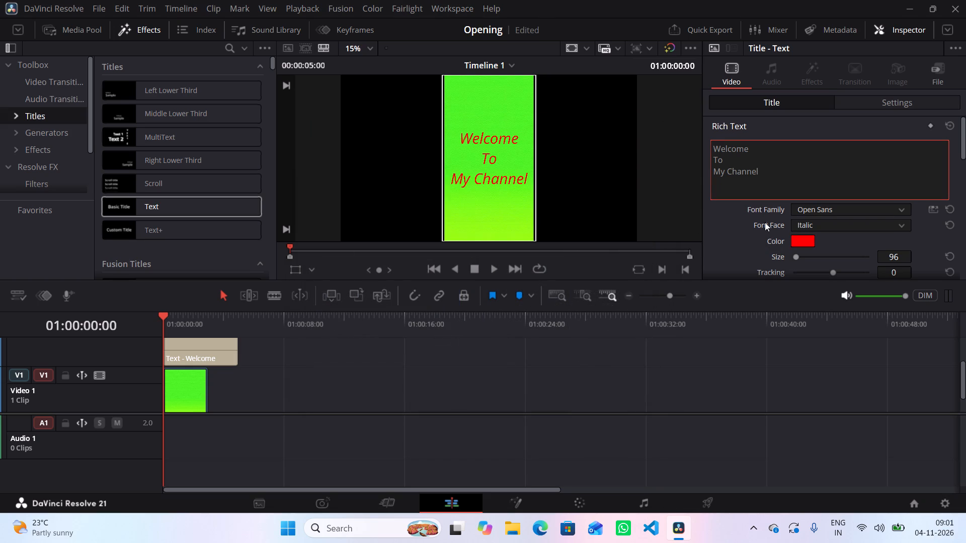
# Set the title's transform Zoom to 0.5 and add a Zoom keyframe at 01:00:00:00.
pyautogui.scroll(-7, 778, 221)
pyautogui.scroll(2, 778, 221)
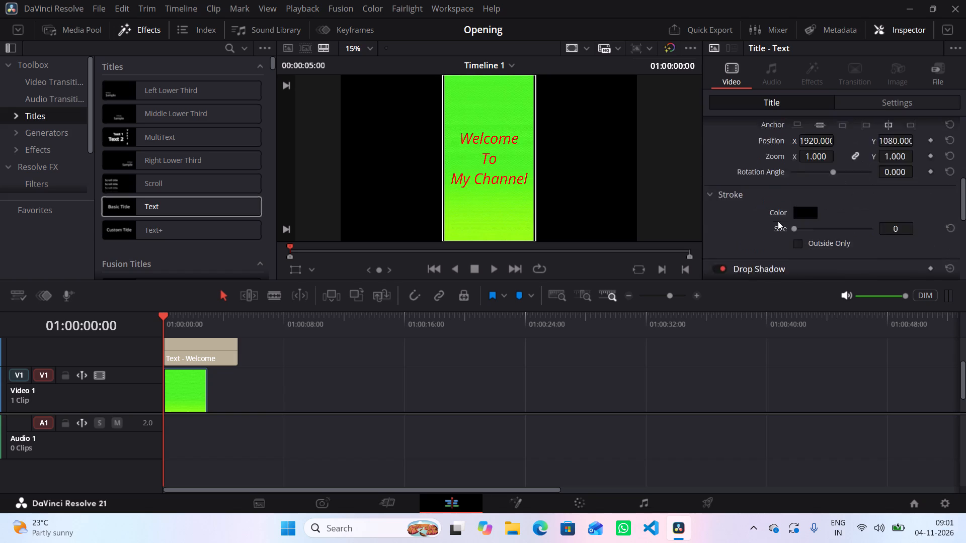
pyautogui.scroll(9, 778, 221)
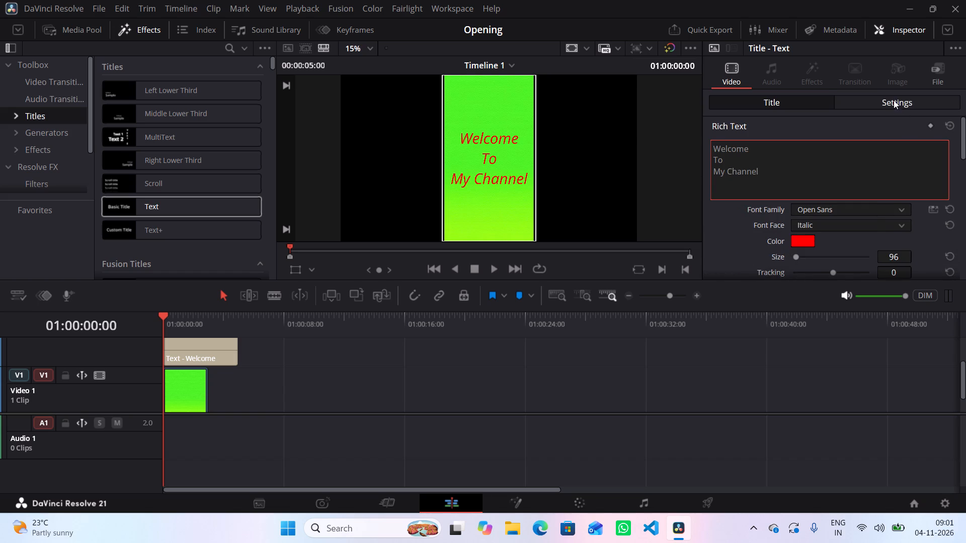
pyautogui.click(893, 99)
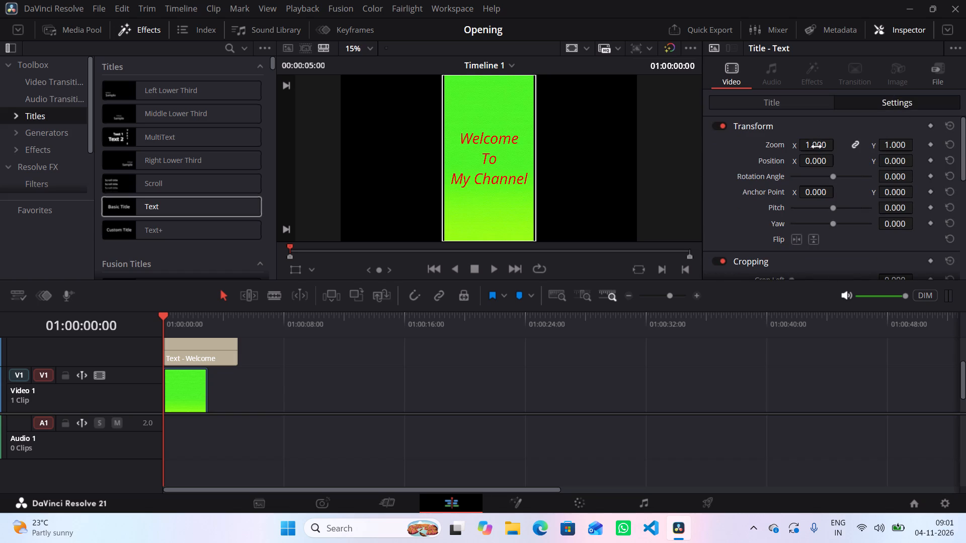
pyautogui.click(818, 146)
pyautogui.write('0.5')
pyautogui.click(931, 143)
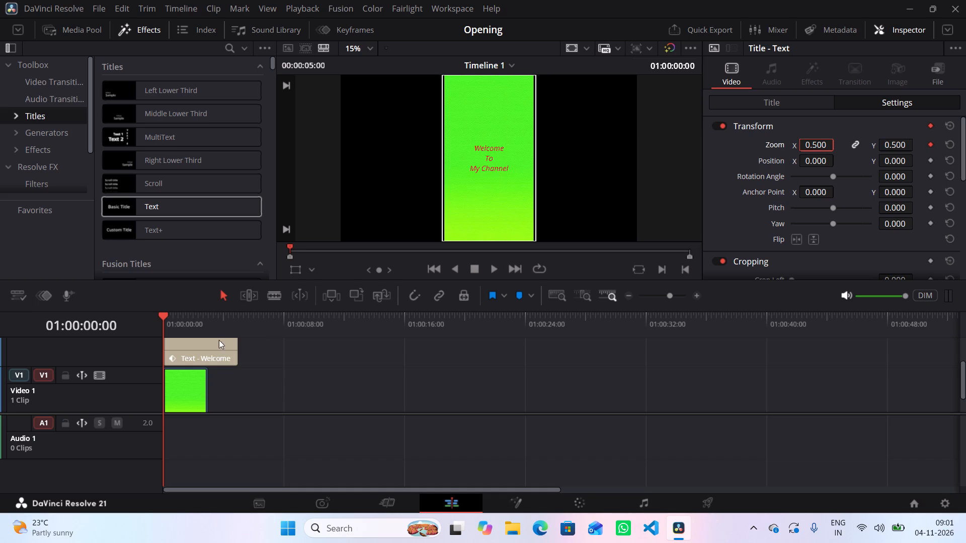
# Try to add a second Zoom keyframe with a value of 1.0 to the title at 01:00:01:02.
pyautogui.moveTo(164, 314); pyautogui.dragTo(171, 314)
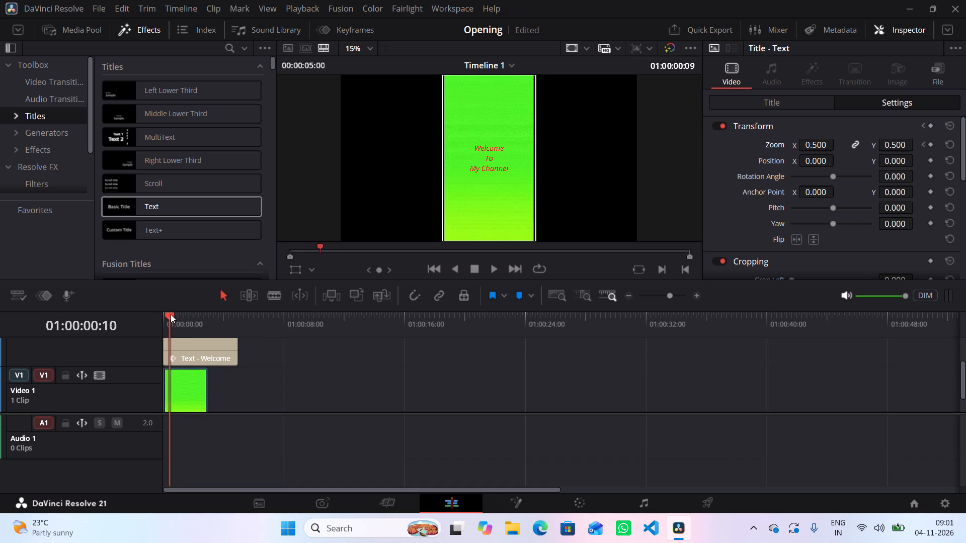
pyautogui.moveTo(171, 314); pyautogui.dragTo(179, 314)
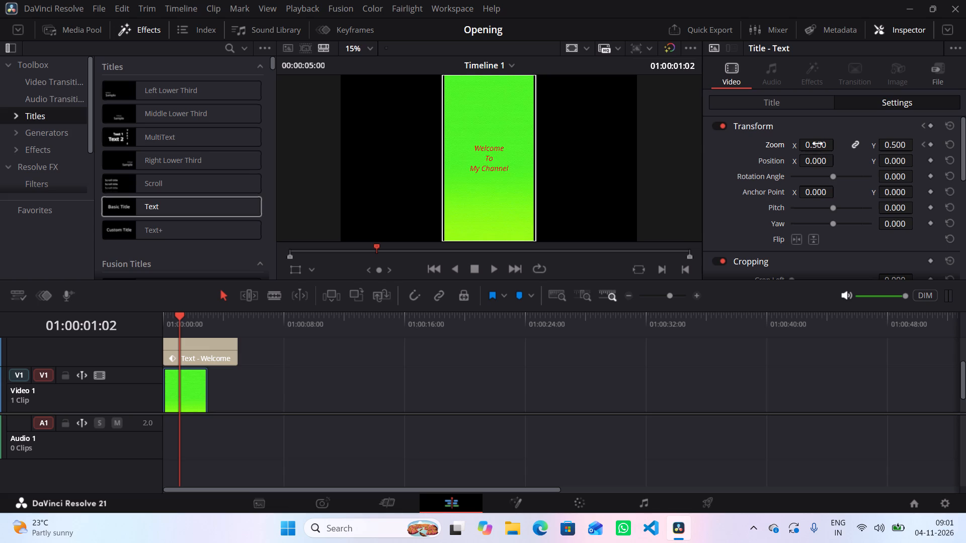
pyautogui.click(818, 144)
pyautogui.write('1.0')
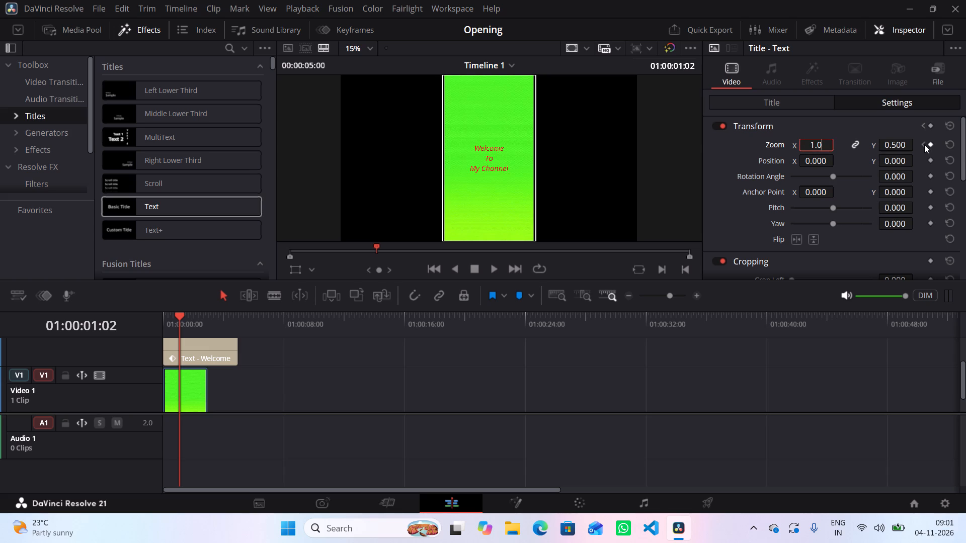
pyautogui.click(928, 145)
# Play the timeline from the start to check the title's zoom, and return the playhead to 01:00:00:00.
pyautogui.moveTo(178, 314); pyautogui.dragTo(138, 320)
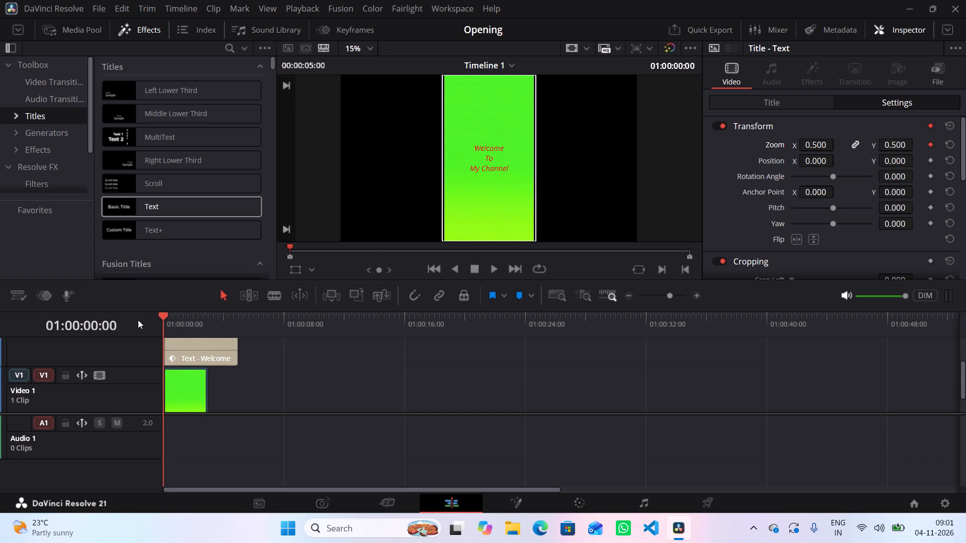
pyautogui.moveTo(138, 320); pyautogui.dragTo(137, 320)
pyautogui.press('space')
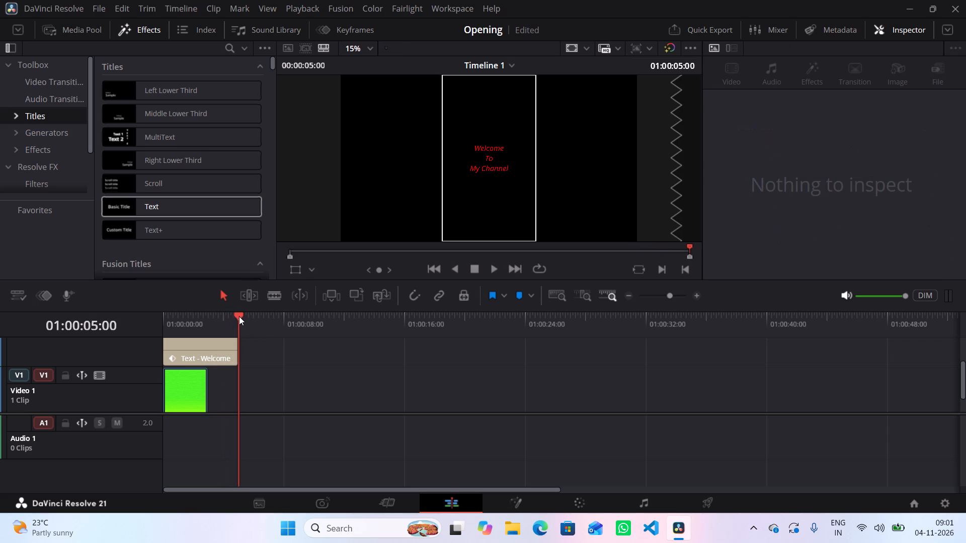
pyautogui.moveTo(240, 312); pyautogui.dragTo(113, 323)
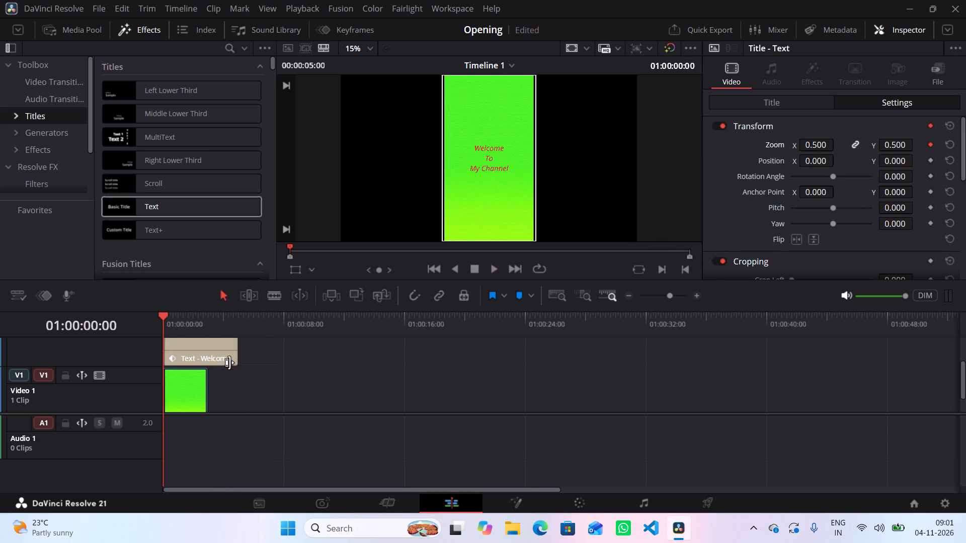
# Trim the end of the Text title to line up with the end of the green.webp clip at 3:00.
pyautogui.moveTo(238, 357); pyautogui.dragTo(224, 361)
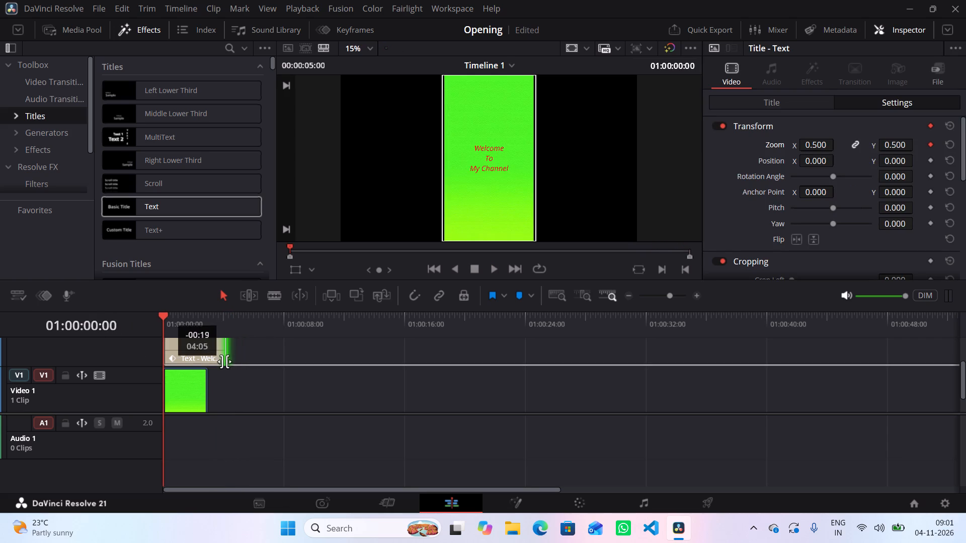
pyautogui.moveTo(224, 361); pyautogui.dragTo(205, 366)
pyautogui.press('space')
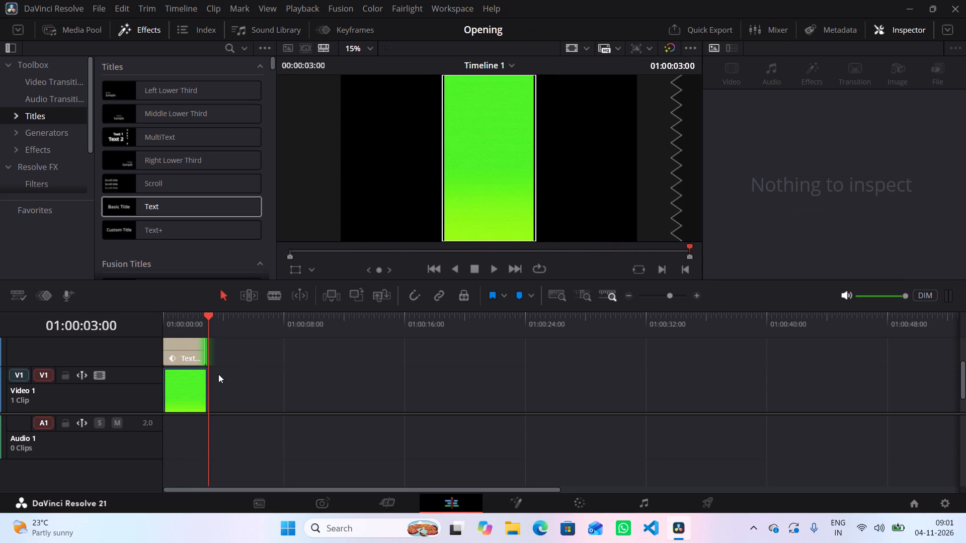
pyautogui.click(205, 354)
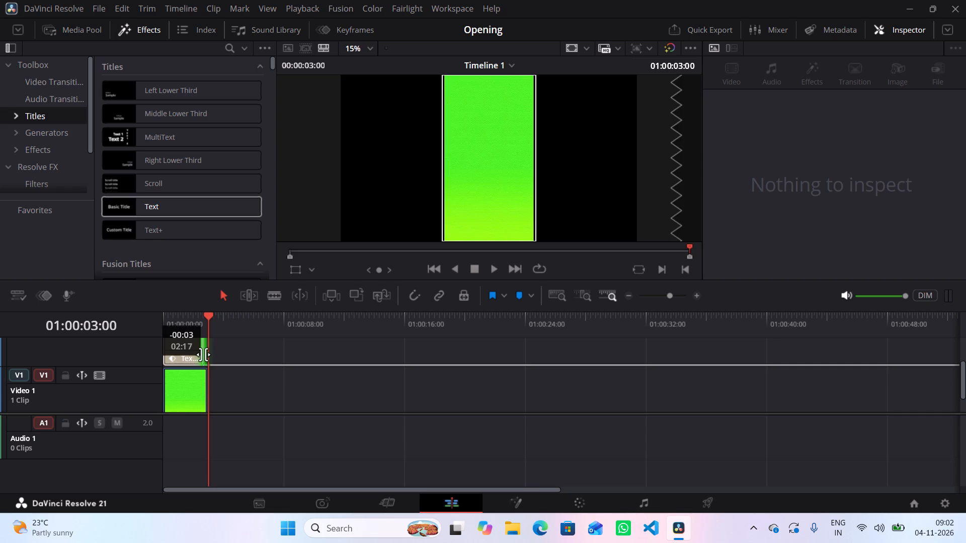
pyautogui.press('space')
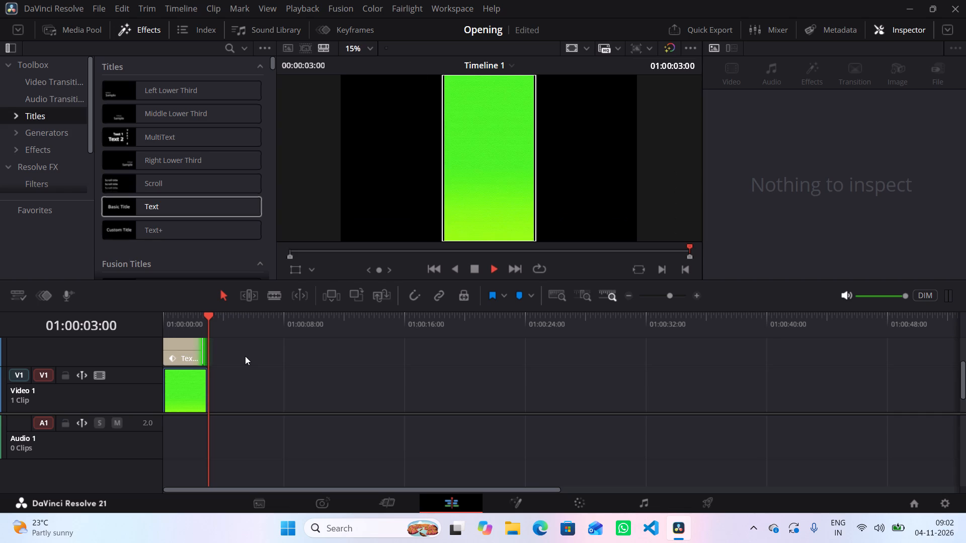
pyautogui.moveTo(210, 314); pyautogui.dragTo(139, 334)
pyautogui.press('space')
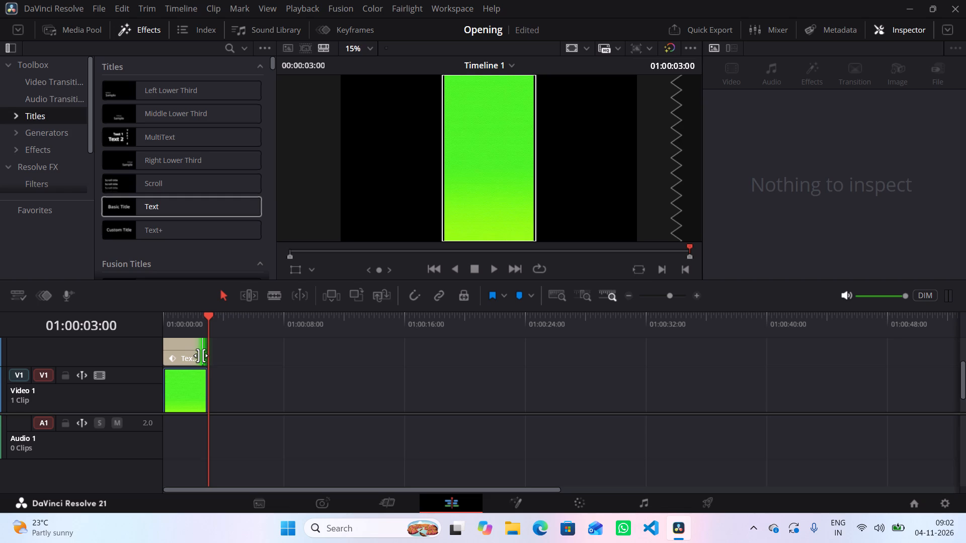
pyautogui.moveTo(201, 355); pyautogui.dragTo(206, 355)
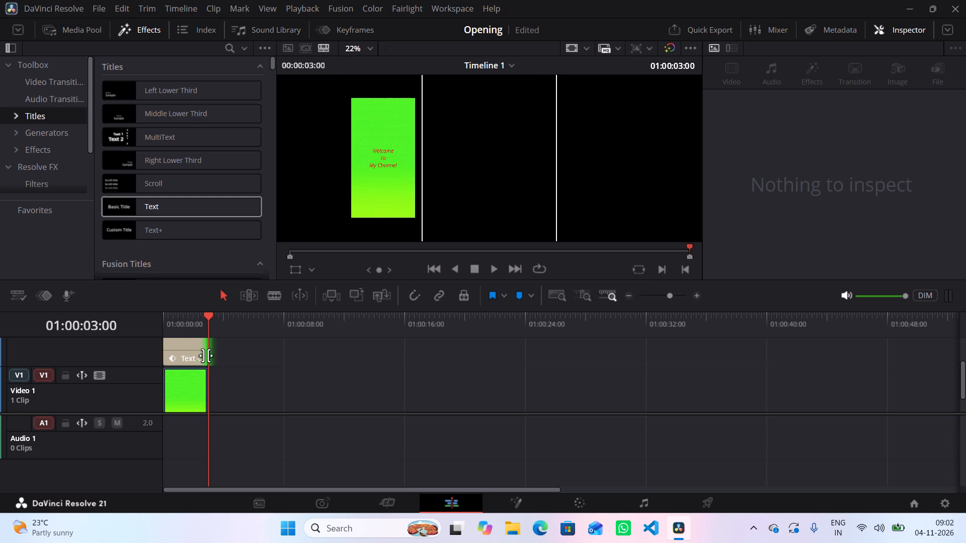
# Preview the timeline from the start to check the trimmed title, and return the playhead to 01:00:00:00.
pyautogui.moveTo(207, 319); pyautogui.dragTo(167, 327)
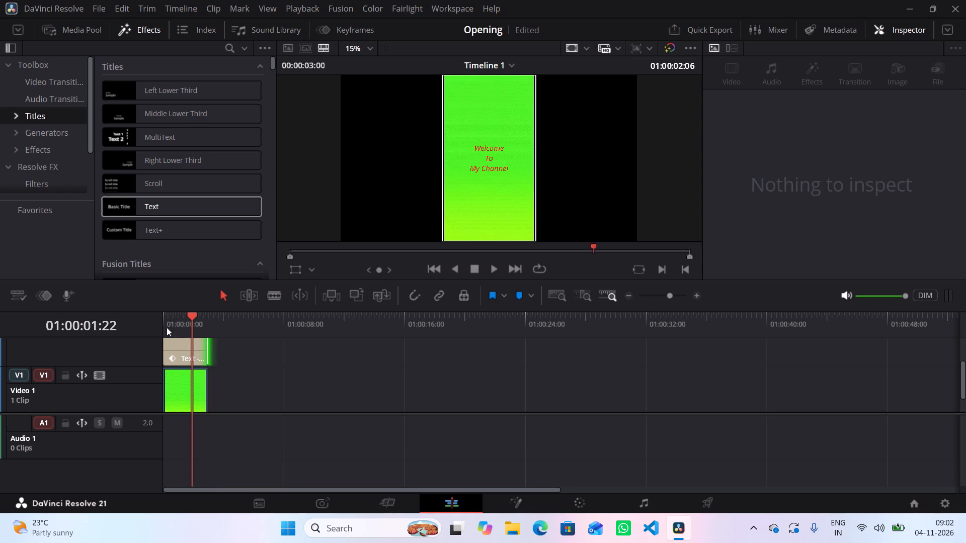
pyautogui.moveTo(167, 327); pyautogui.dragTo(127, 332)
pyautogui.press('space')
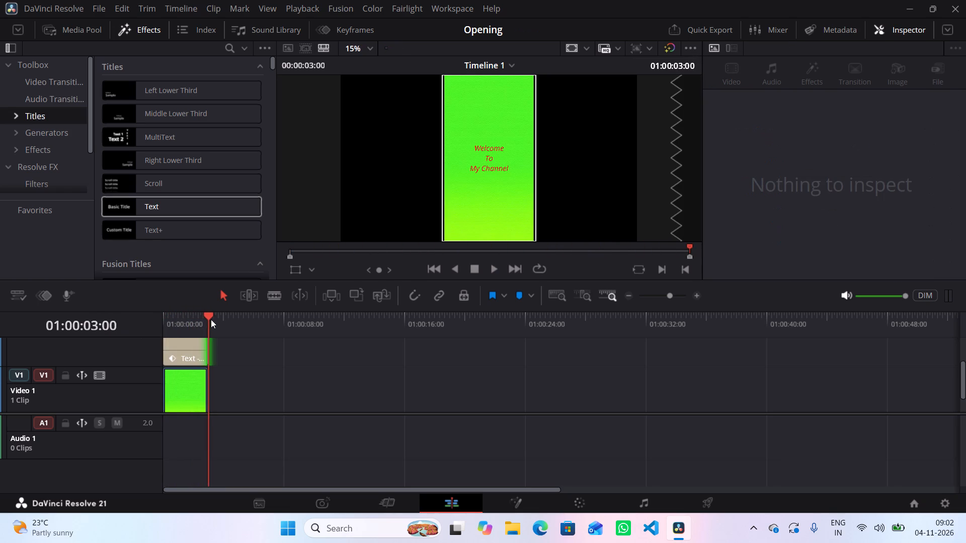
pyautogui.moveTo(208, 315); pyautogui.dragTo(133, 331)
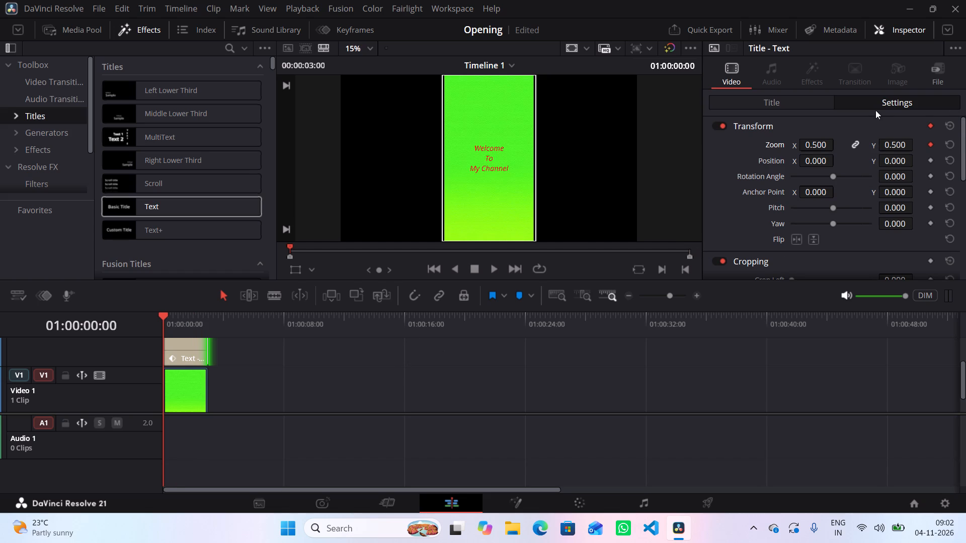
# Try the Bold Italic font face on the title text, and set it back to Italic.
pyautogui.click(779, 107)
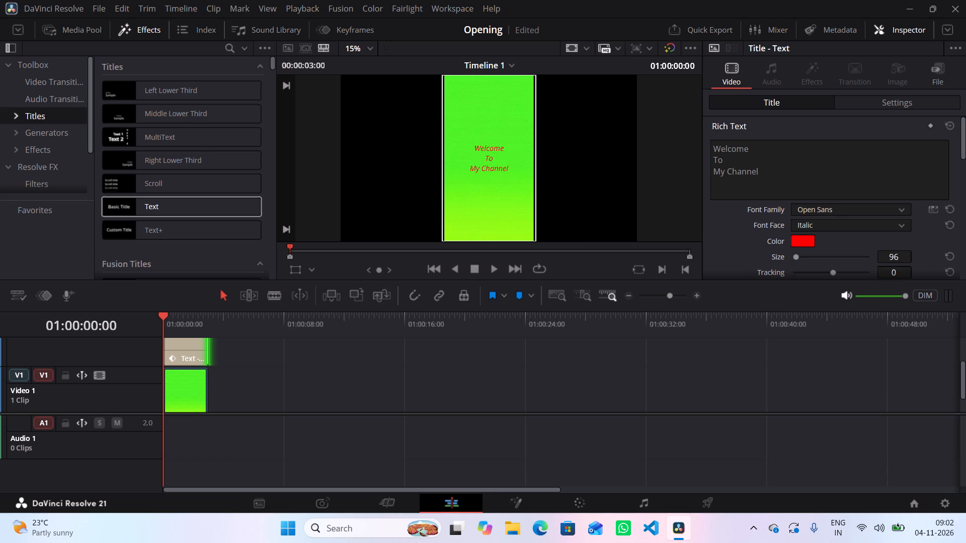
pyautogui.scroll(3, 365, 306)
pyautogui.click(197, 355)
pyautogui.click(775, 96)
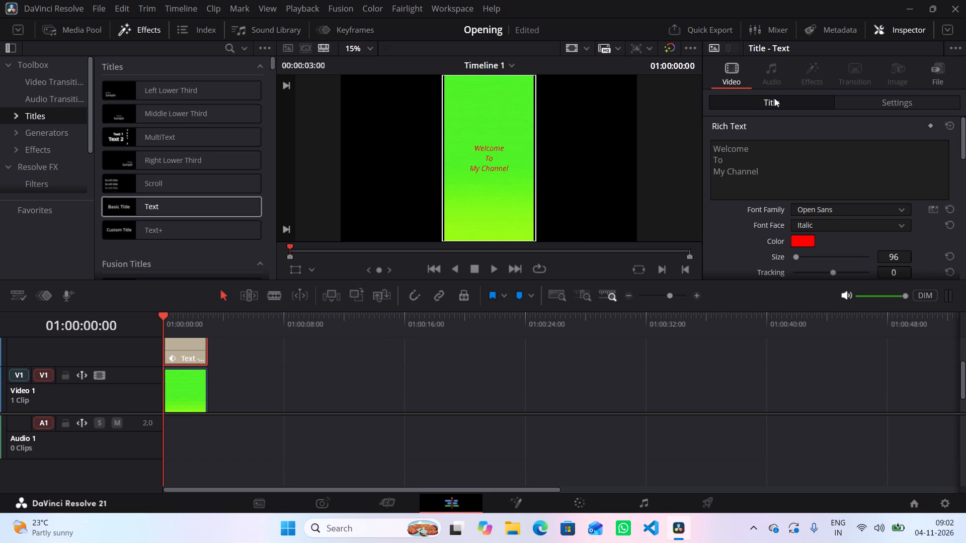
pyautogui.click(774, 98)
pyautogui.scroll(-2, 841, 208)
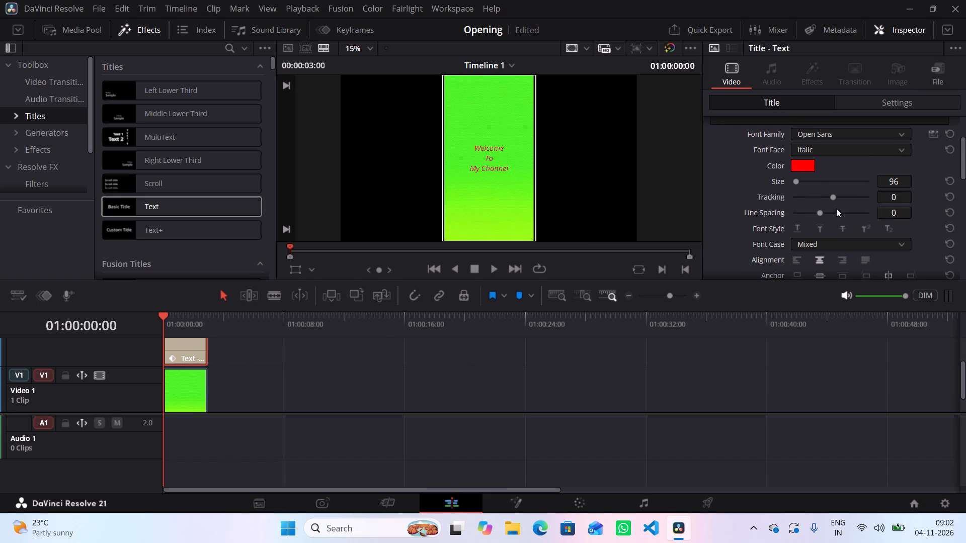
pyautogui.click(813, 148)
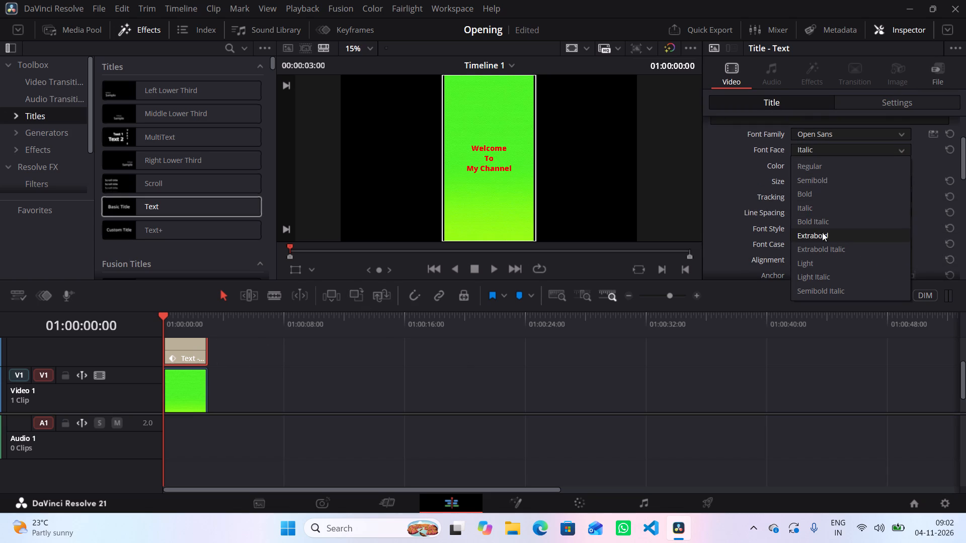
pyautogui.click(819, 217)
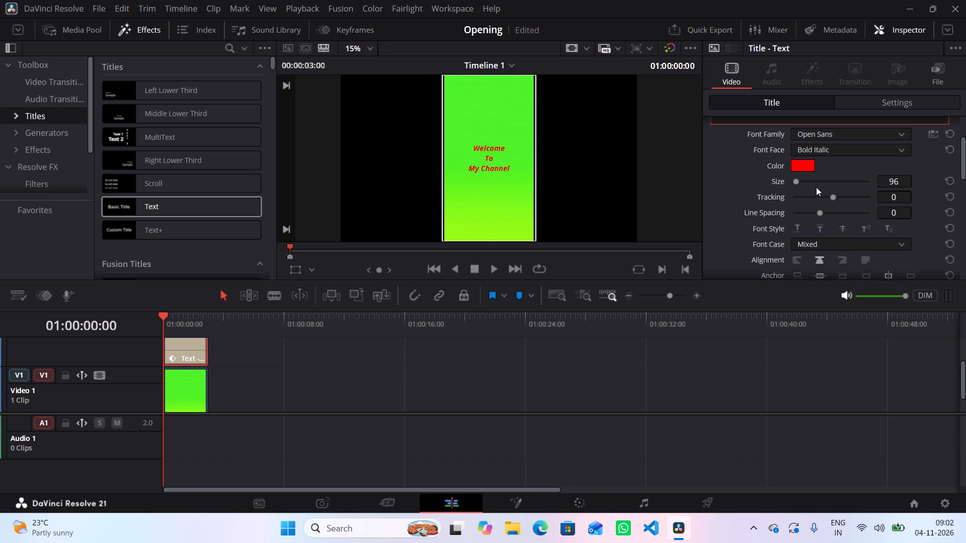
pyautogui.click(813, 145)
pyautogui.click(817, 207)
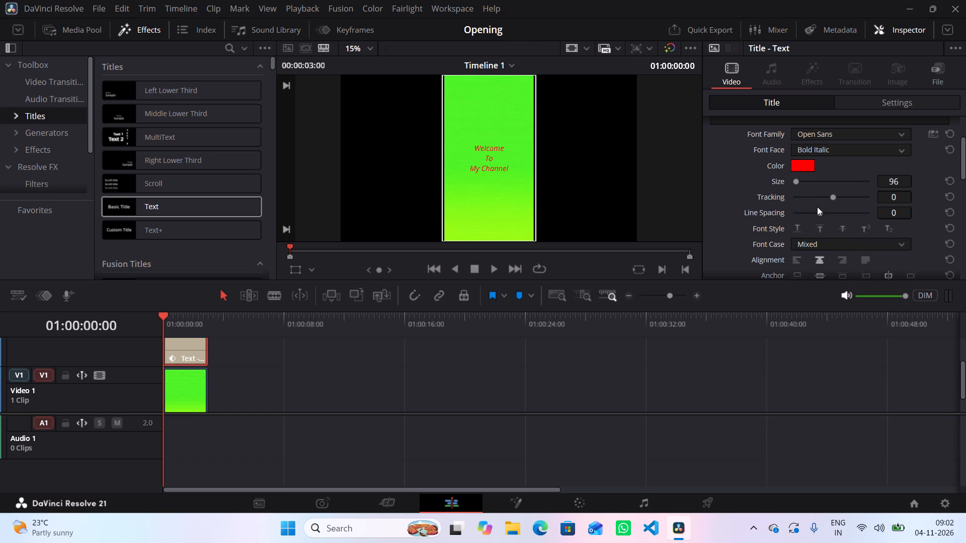
# Hide the Inspector to enlarge the viewer.
pyautogui.click(899, 28)
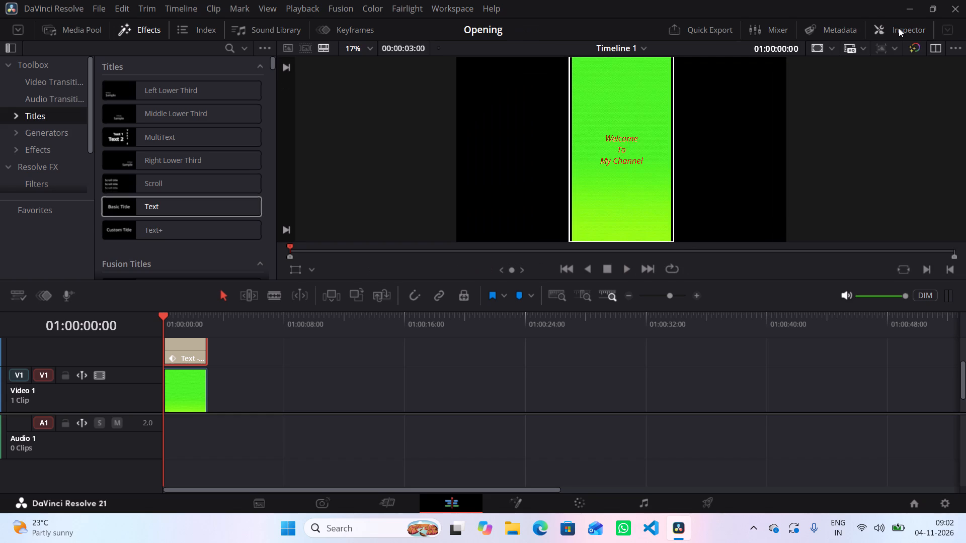
# Preview the timeline from the start and return the playhead to 01:00:00:00.
pyautogui.press('space')
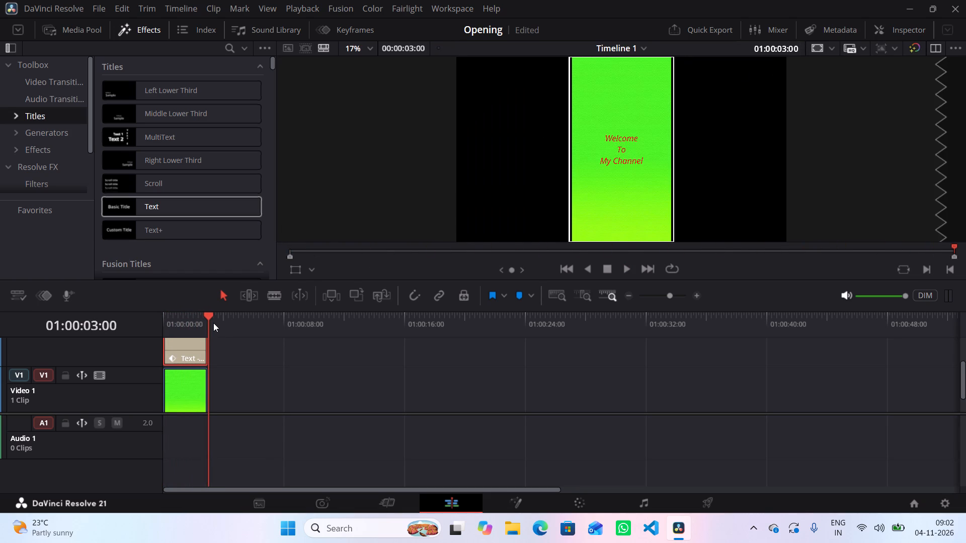
pyautogui.moveTo(205, 315); pyautogui.dragTo(128, 323)
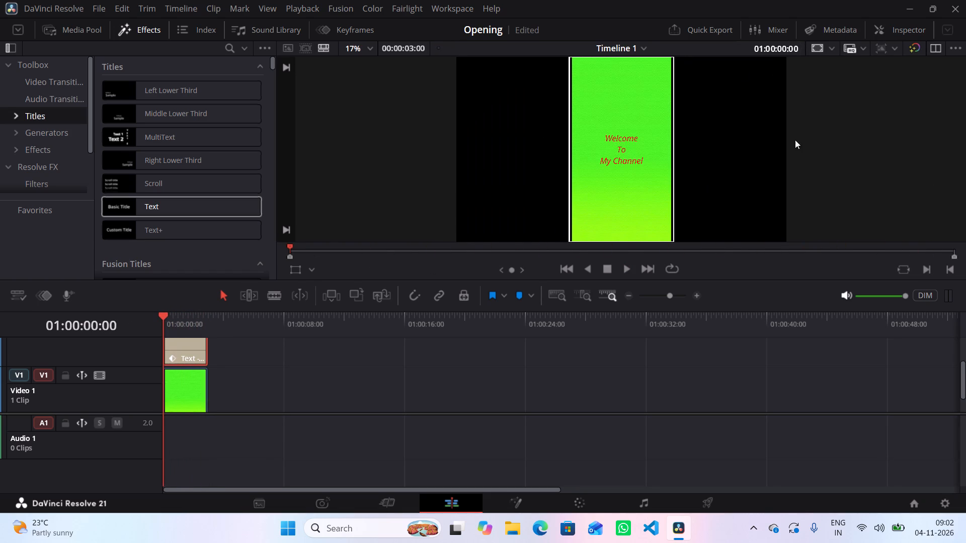
# Set the title's Zoom to 0.5 at 01:00:00:00, re-create its Zoom keyframe there, and hide the Inspector.
pyautogui.click(198, 347)
pyautogui.click(908, 30)
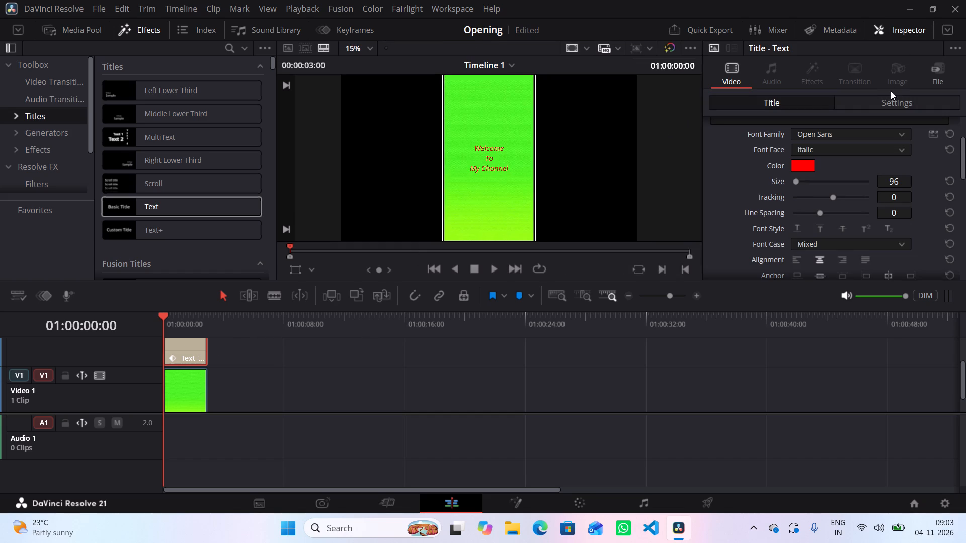
pyautogui.click(807, 103)
pyautogui.click(864, 99)
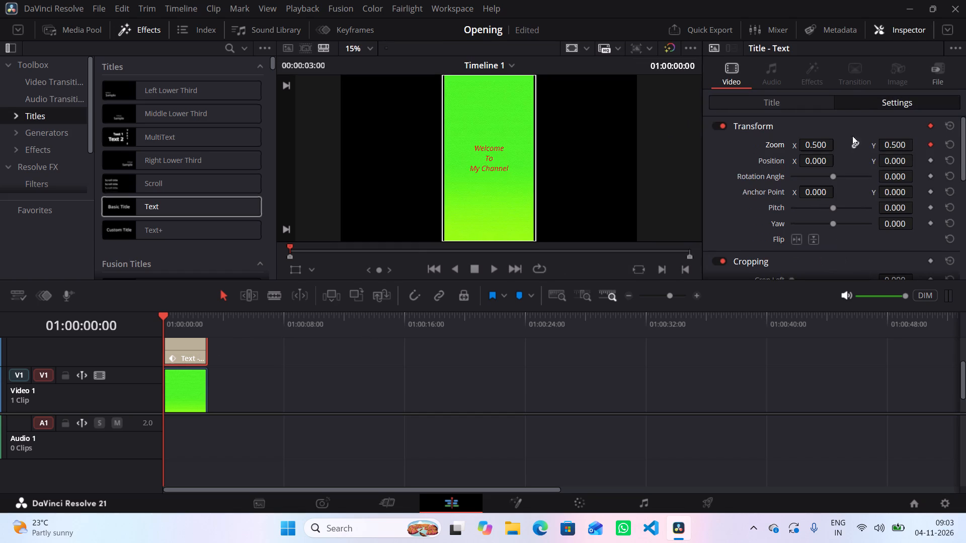
pyautogui.click(819, 148)
pyautogui.write('0.5')
pyautogui.click(929, 143)
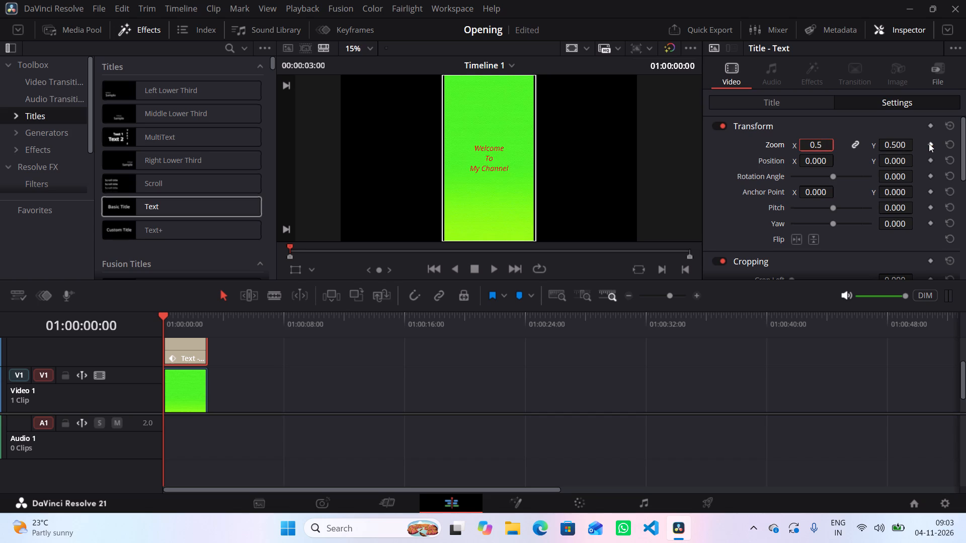
pyautogui.click(930, 144)
pyautogui.click(894, 30)
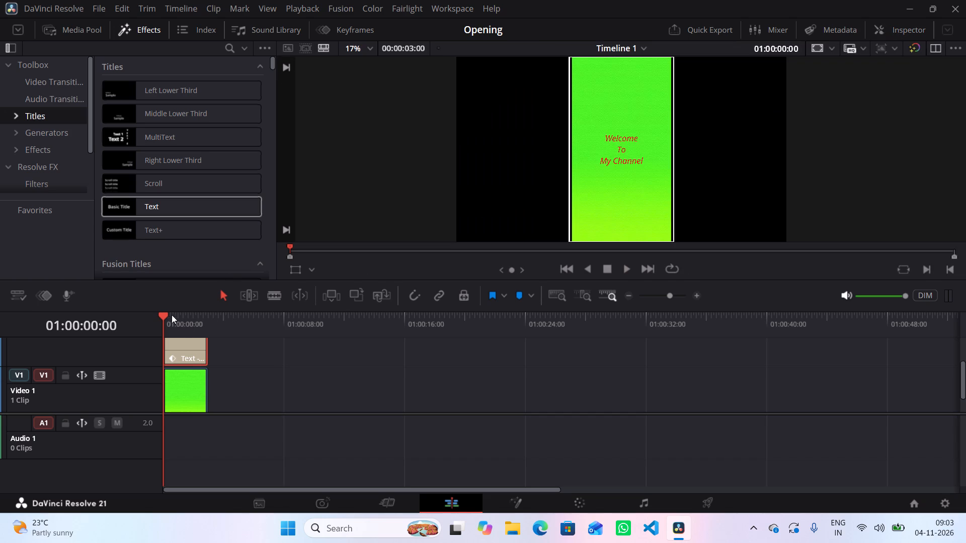
# Try to set the title's Zoom to 1.0 at 01:00:01:00, and add a second Zoom keyframe there.
pyautogui.moveTo(163, 313); pyautogui.dragTo(164, 313)
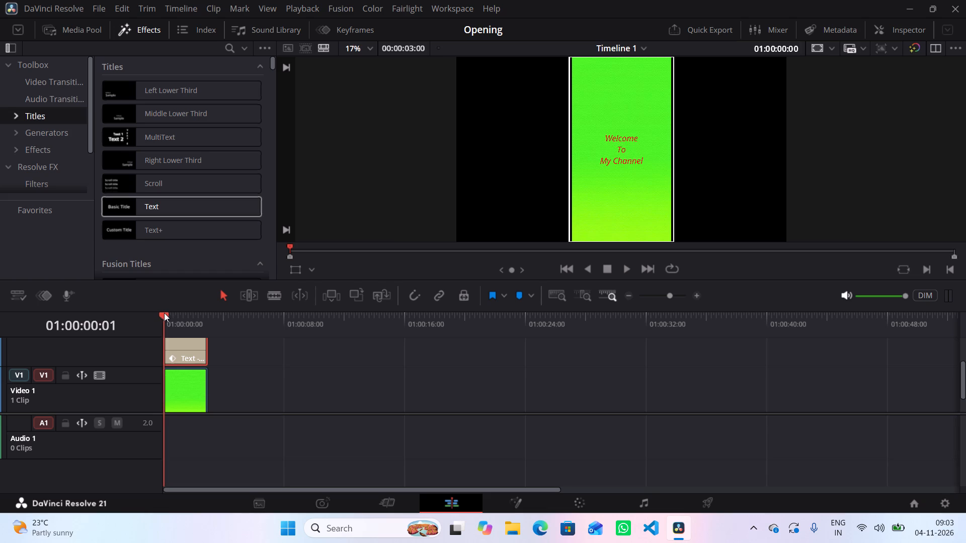
pyautogui.moveTo(164, 313); pyautogui.dragTo(172, 312)
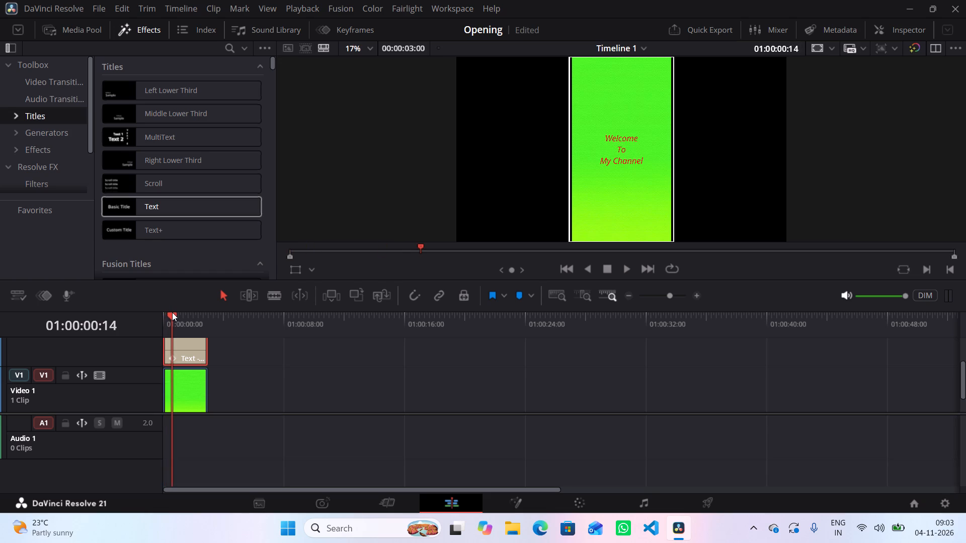
pyautogui.press('Right')
pyautogui.press('Right')
pyautogui.press('Right')
pyautogui.press('Right')
pyautogui.press('Right')
pyautogui.press('Right')
pyautogui.press('Right')
pyautogui.press('Right')
pyautogui.press('Right')
pyautogui.press('Right')
pyautogui.press('Right')
pyautogui.press('Right')
pyautogui.press('Right')
pyautogui.press('Right')
pyautogui.press('Right')
pyautogui.press('Right')
pyautogui.press('Right')
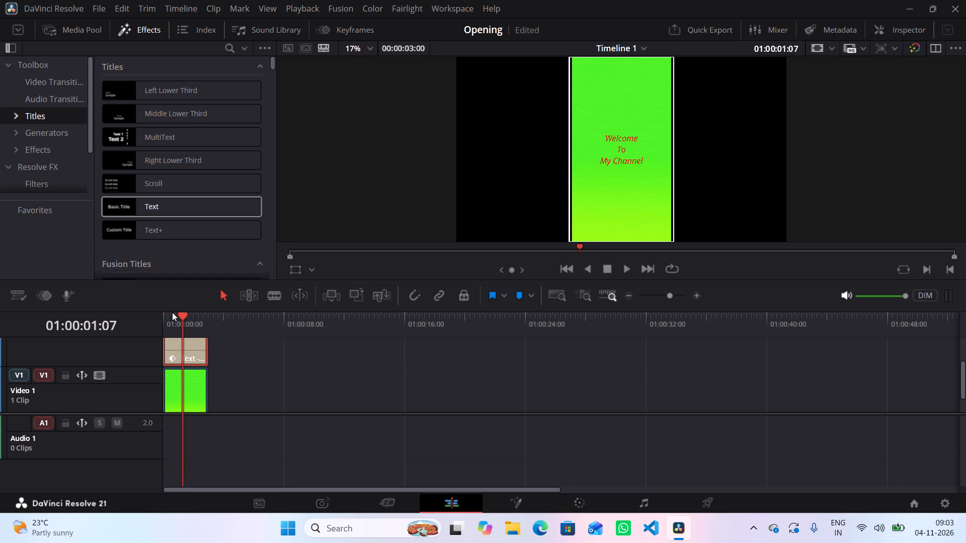
pyautogui.press('Left')
pyautogui.press('Left')
pyautogui.press('Left')
pyautogui.press('Left')
pyautogui.press('Left')
pyautogui.press('Left')
pyautogui.press('Left')
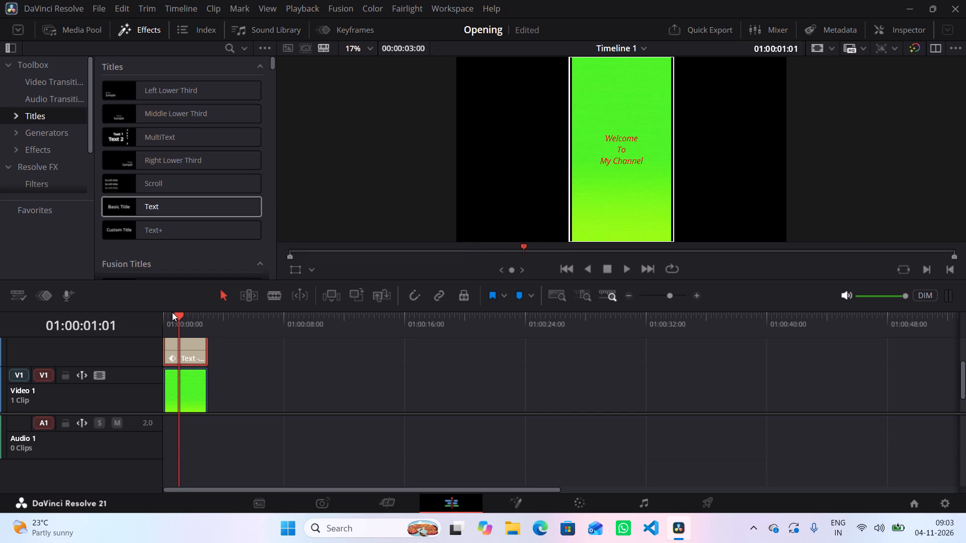
pyautogui.click(894, 34)
pyautogui.click(883, 103)
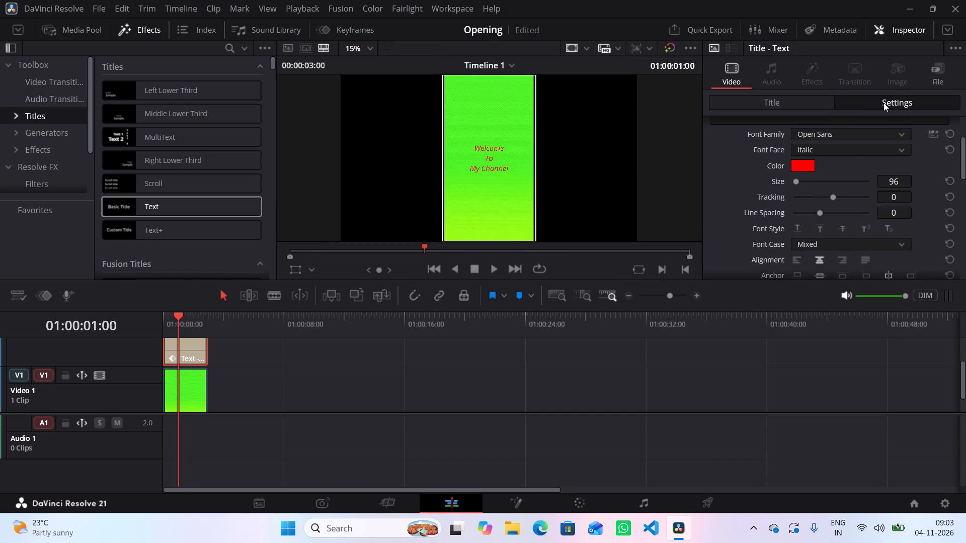
pyautogui.click(800, 101)
pyautogui.click(856, 95)
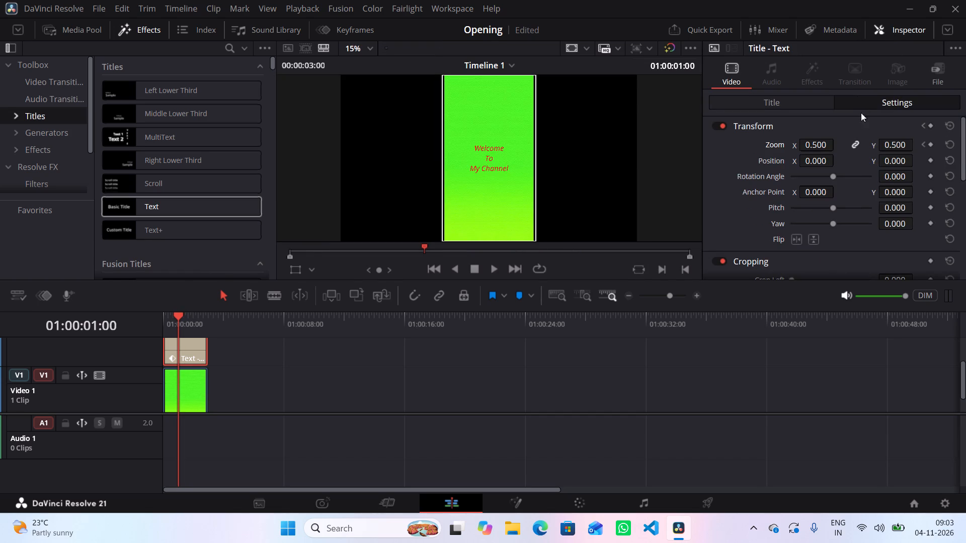
pyautogui.click(816, 149)
pyautogui.write('1.0')
pyautogui.moveTo(932, 143); pyautogui.dragTo(933, 147)
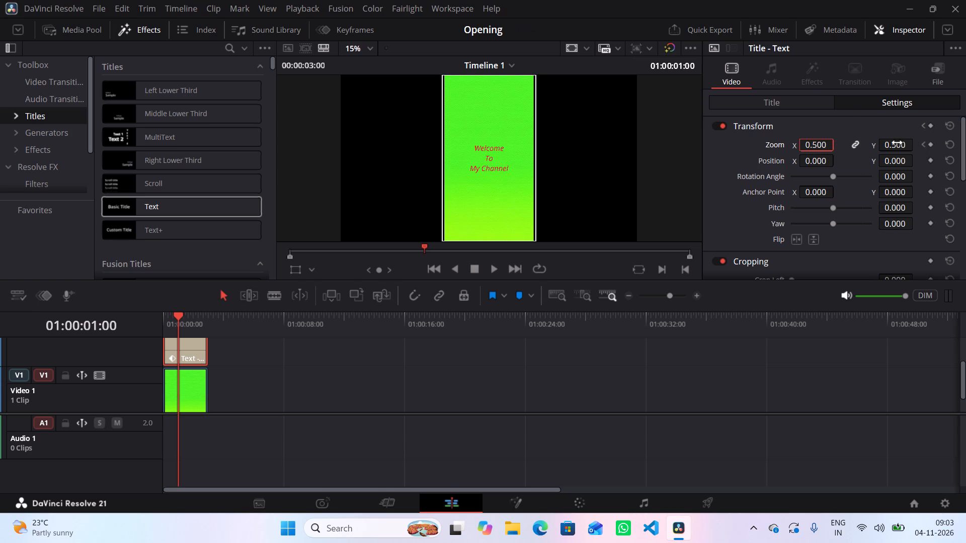
pyautogui.click(812, 145)
pyautogui.write('1.0')
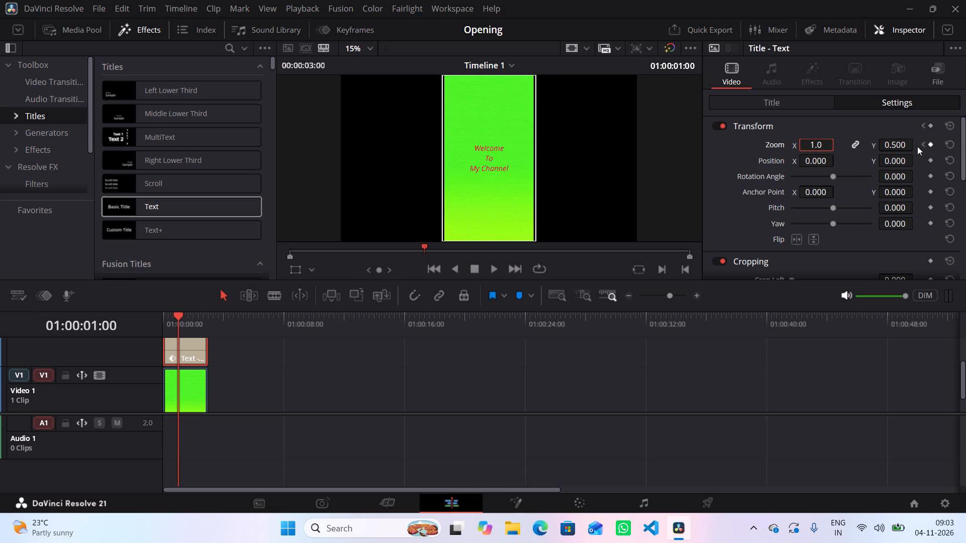
pyautogui.click(929, 145)
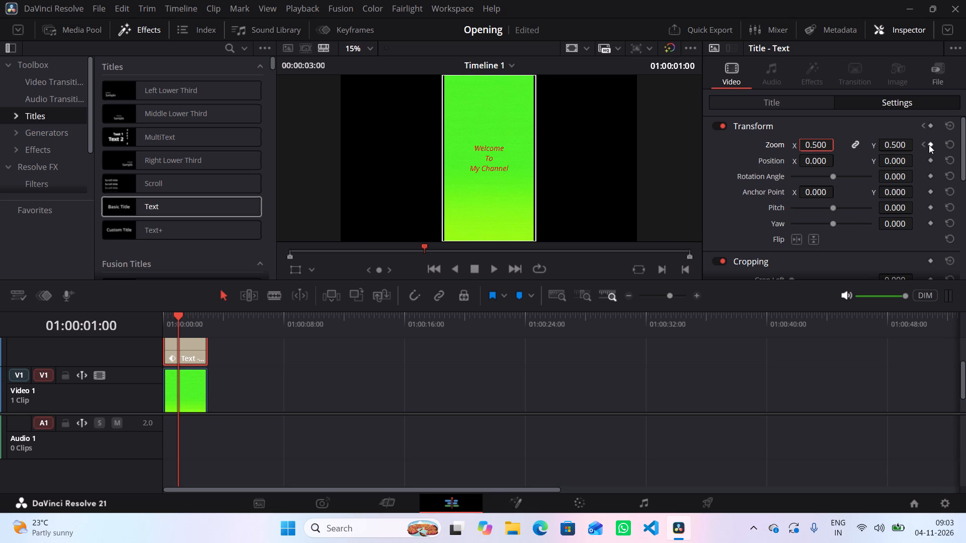
pyautogui.click(932, 142)
# Return to the first keyframe, preview the title animation twice with the Inspector hidden, and bring the playhead back to 01:00:00:00.
pyautogui.click(923, 123)
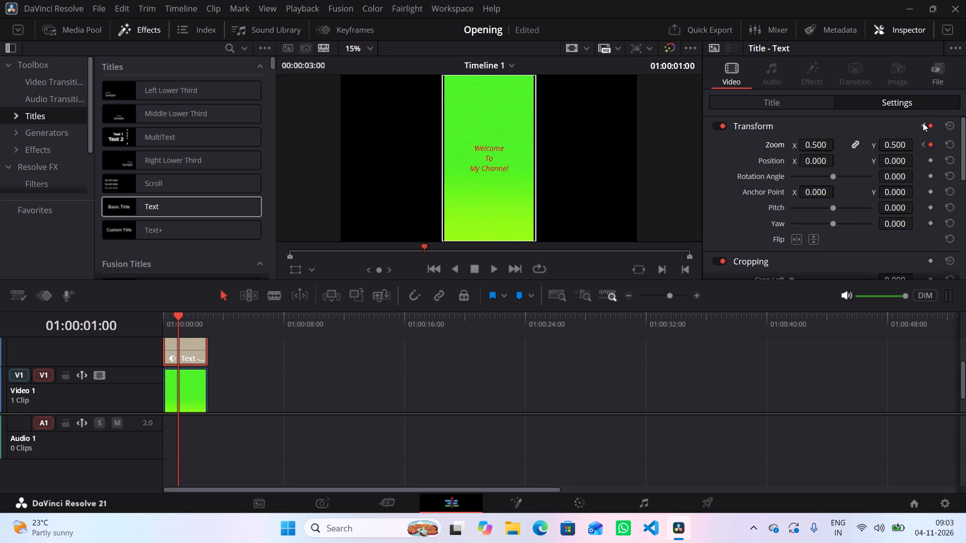
pyautogui.click(923, 123)
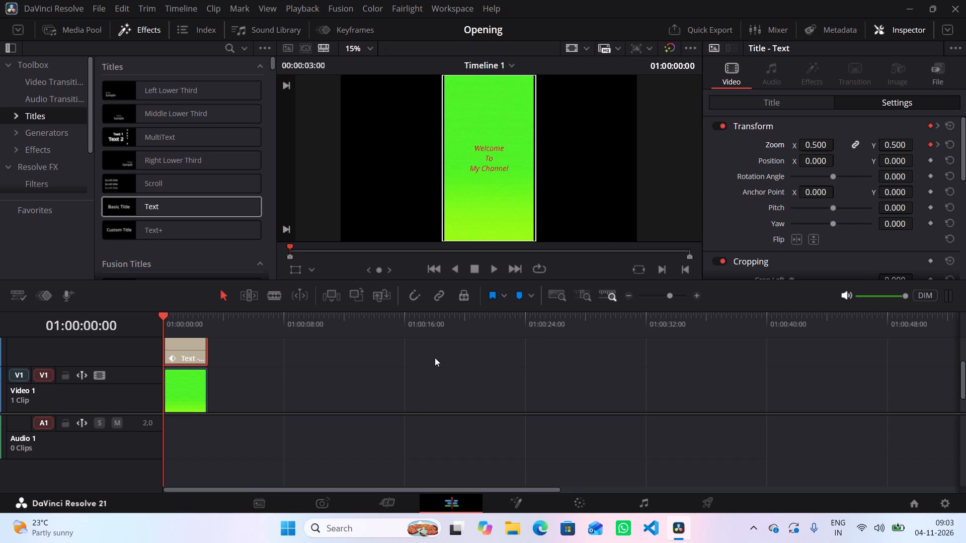
pyautogui.click(883, 30)
pyautogui.press('space')
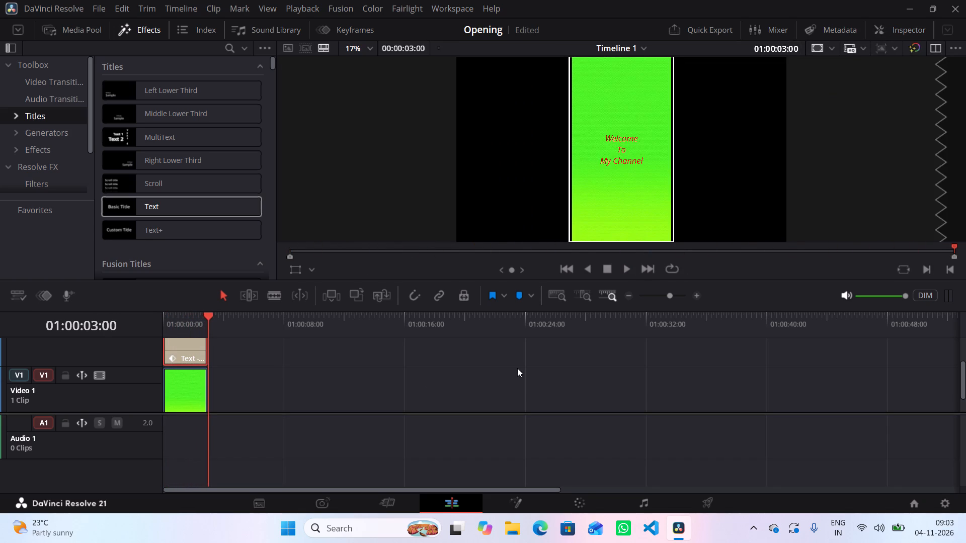
pyautogui.moveTo(205, 316); pyautogui.dragTo(123, 325)
pyautogui.press('space')
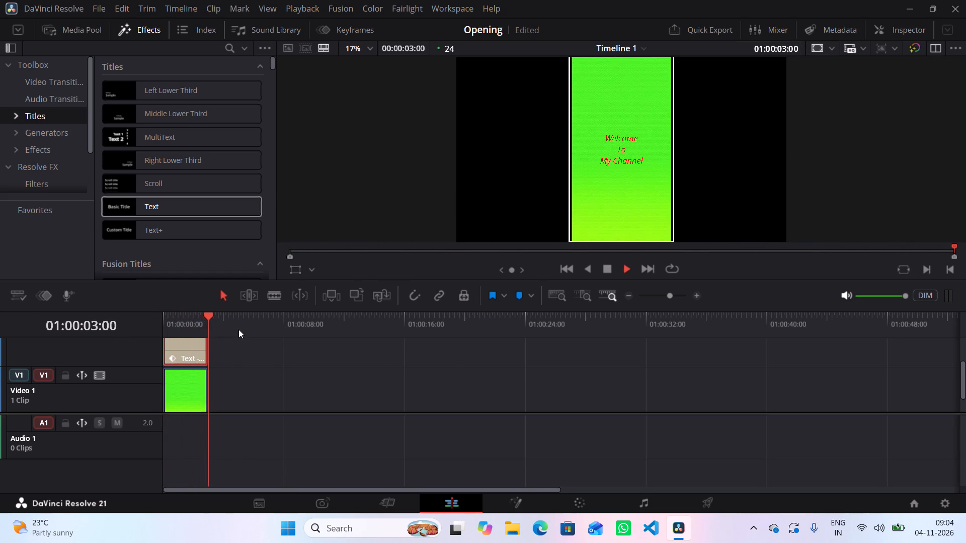
pyautogui.moveTo(211, 312); pyautogui.dragTo(156, 316)
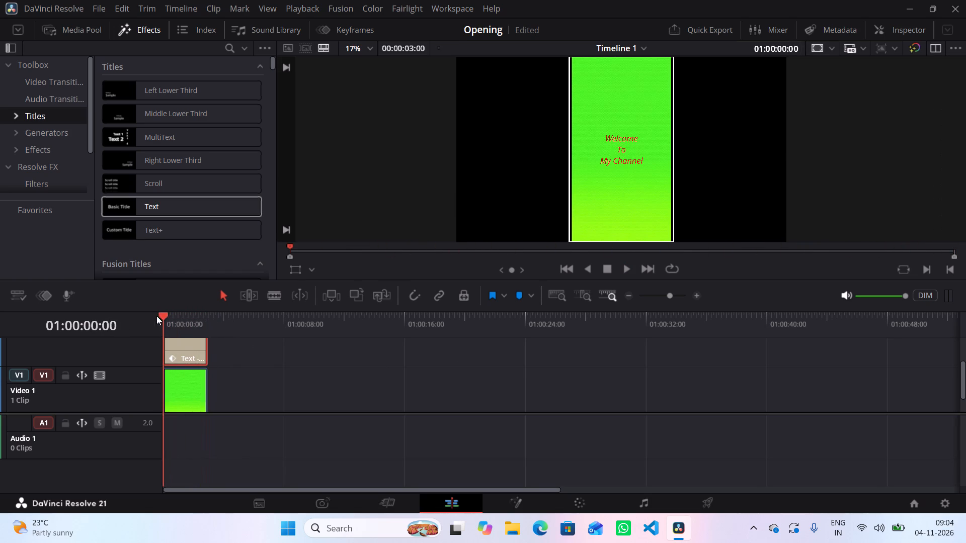
pyautogui.moveTo(156, 316); pyautogui.dragTo(146, 317)
# Open the green.webp clip's transform settings in the Inspector.
pyautogui.scroll(5, 365, 467)
pyautogui.scroll(5, 412, 270)
pyautogui.click(631, 155)
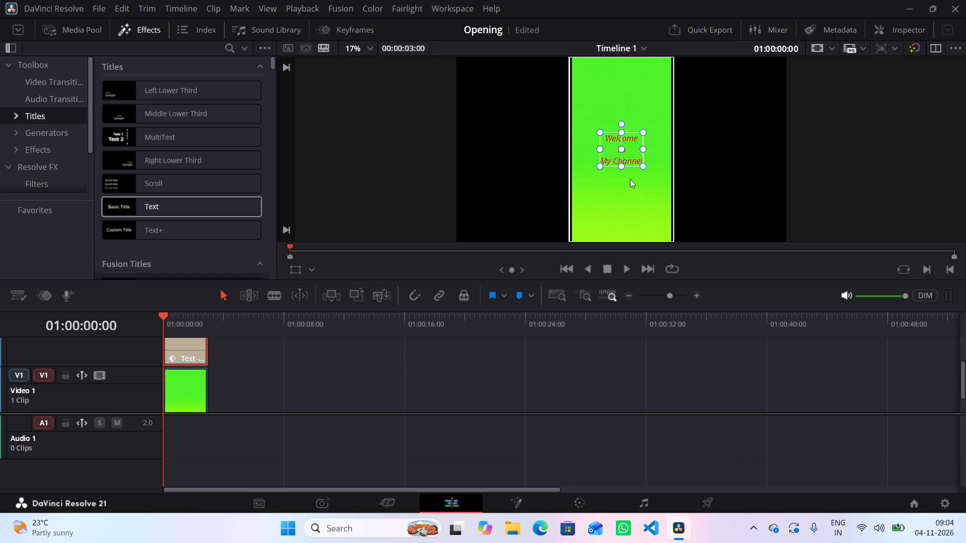
pyautogui.click(193, 351)
pyautogui.click(180, 390)
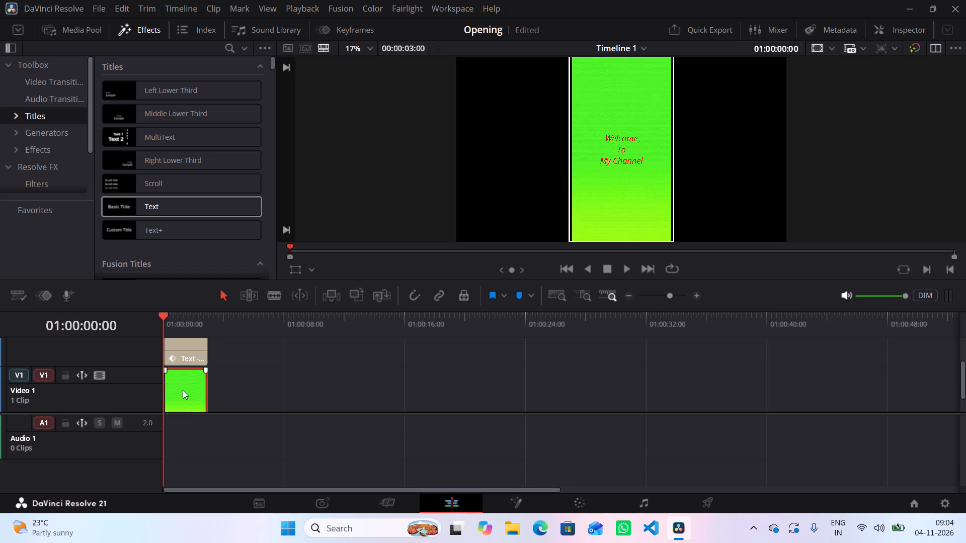
pyautogui.click(913, 34)
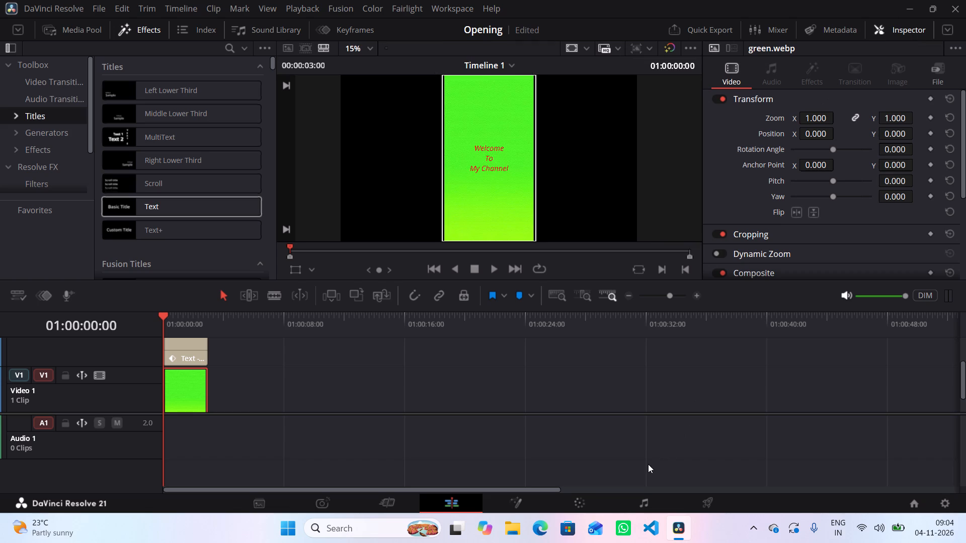
pyautogui.click(905, 9)
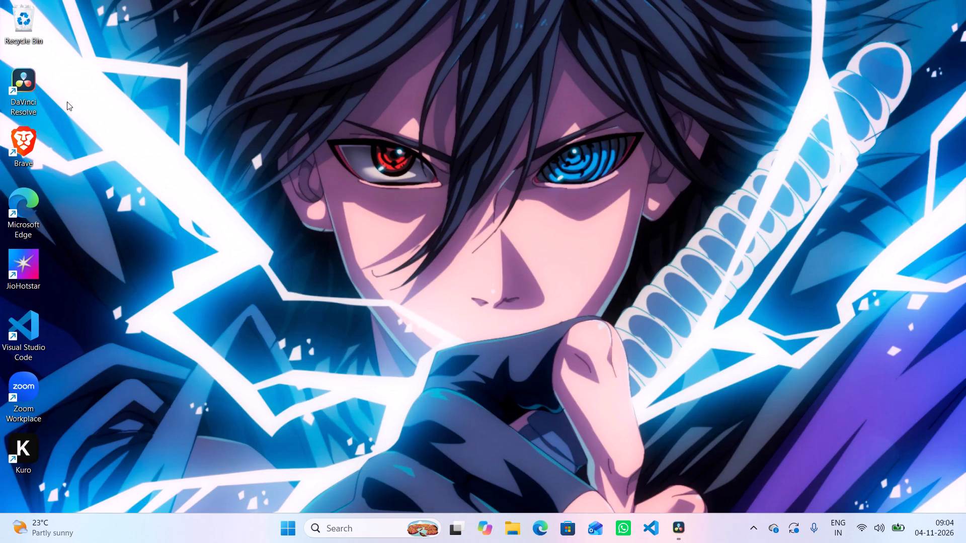
pyautogui.doubleClick(16, 138)
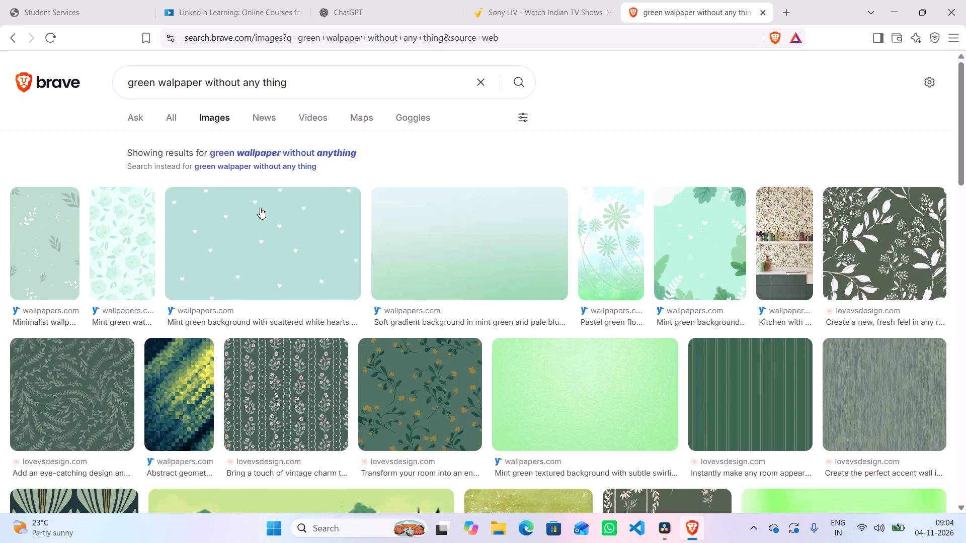
pyautogui.click(761, 14)
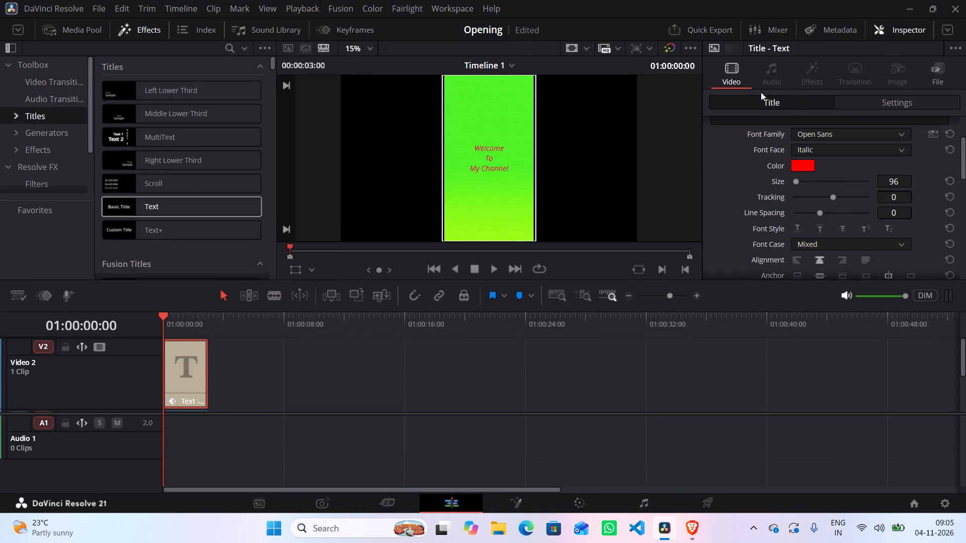
pyautogui.hotkey('alt', 'Tab')
pyautogui.hotkey('alt', 'Tab')
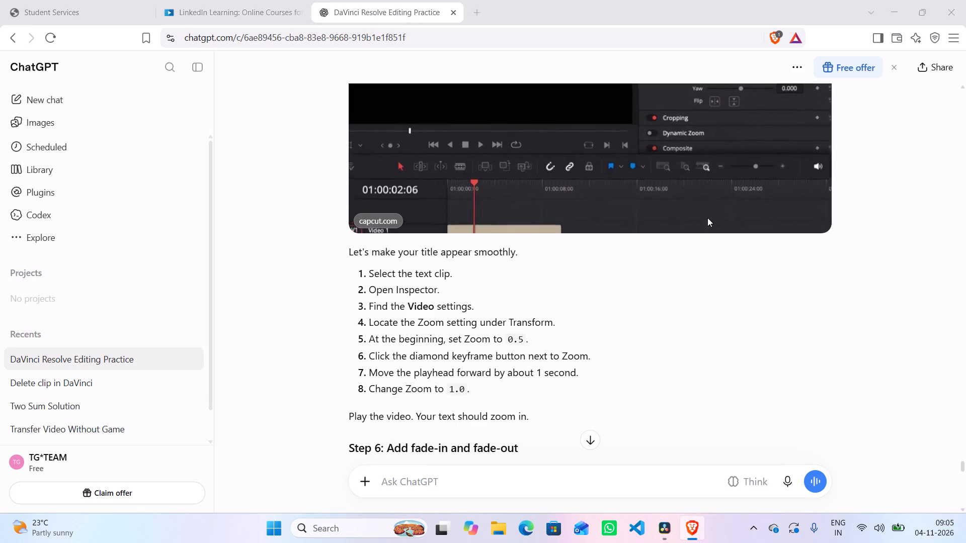
pyautogui.doubleClick(901, 30)
pyautogui.hotkey('alt', 'Tab')
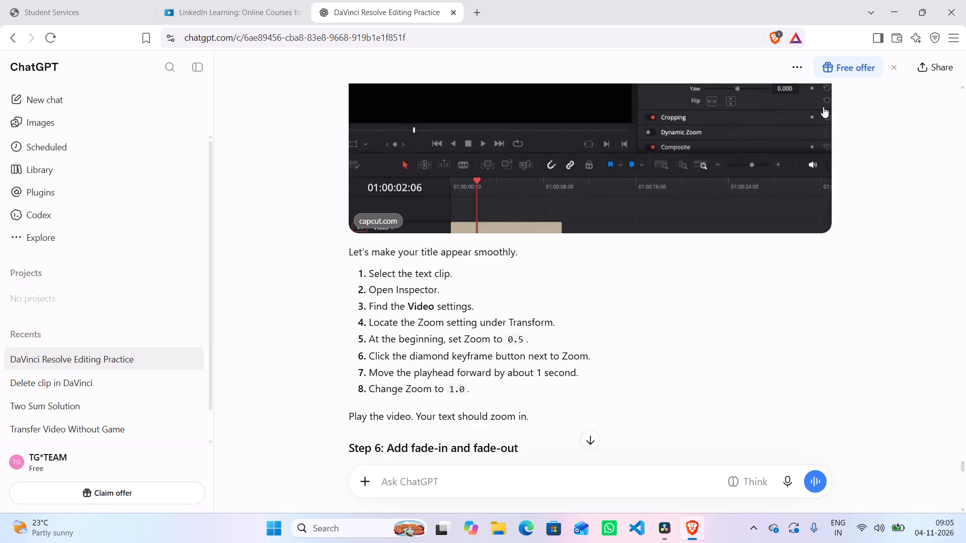
pyautogui.hotkey('alt', 'Tab')
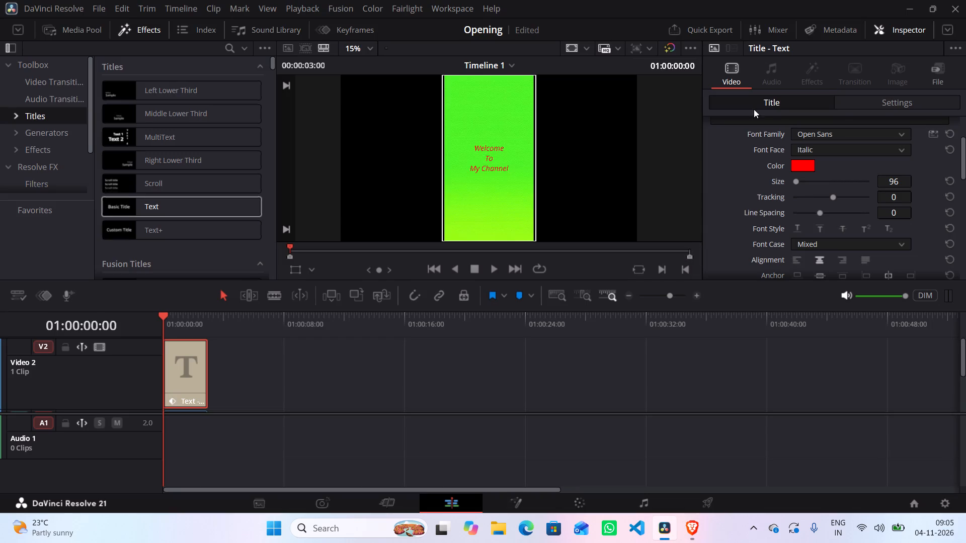
pyautogui.doubleClick(727, 68)
pyautogui.hotkey('alt', 'Tab')
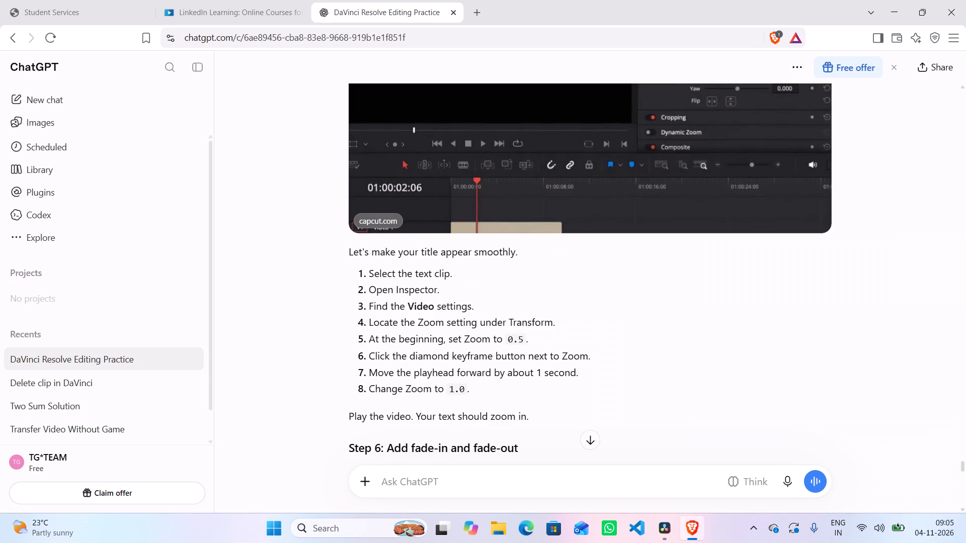
pyautogui.hotkey('alt', 'Tab')
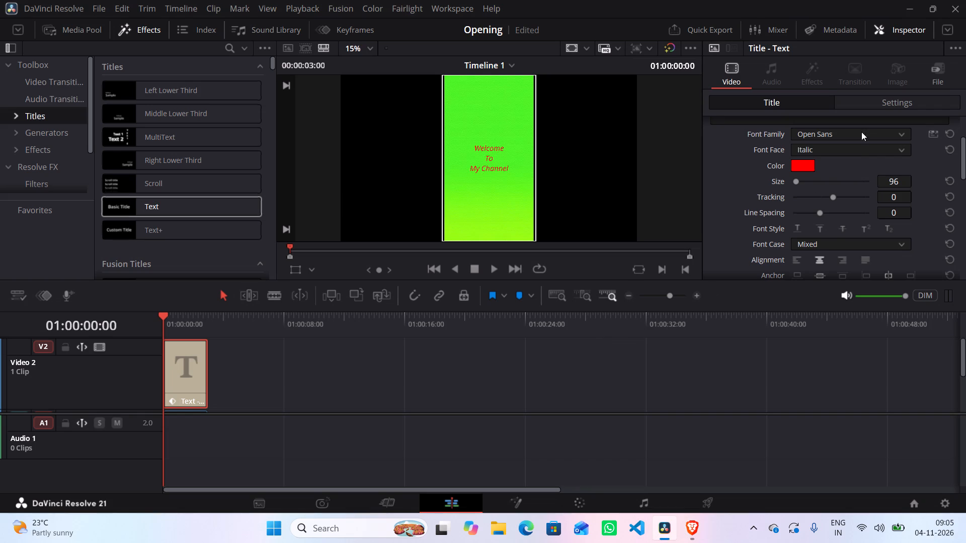
# Recheck Step 5 in ChatGPT and reset the title's Zoom to 1.000 in its transform settings, clearing the Zoom keyframes.
pyautogui.click(886, 100)
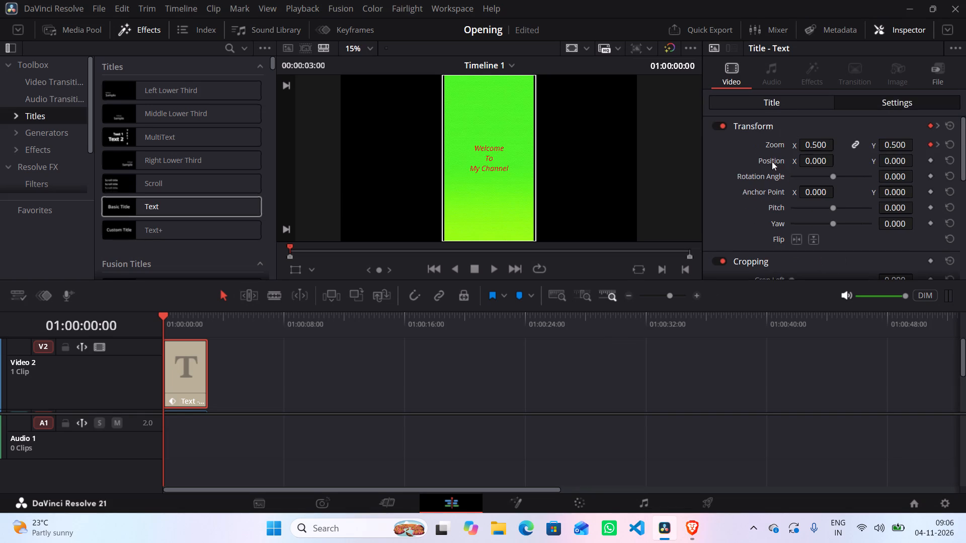
pyautogui.hotkey('alt', 'Tab')
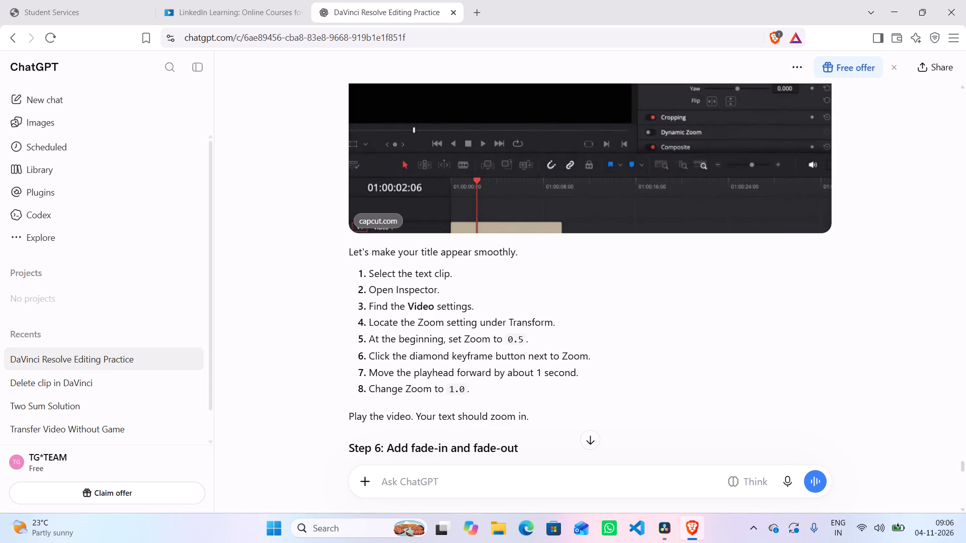
pyautogui.hotkey('alt', 'Tab')
pyautogui.hotkey('alt', 'Tab')
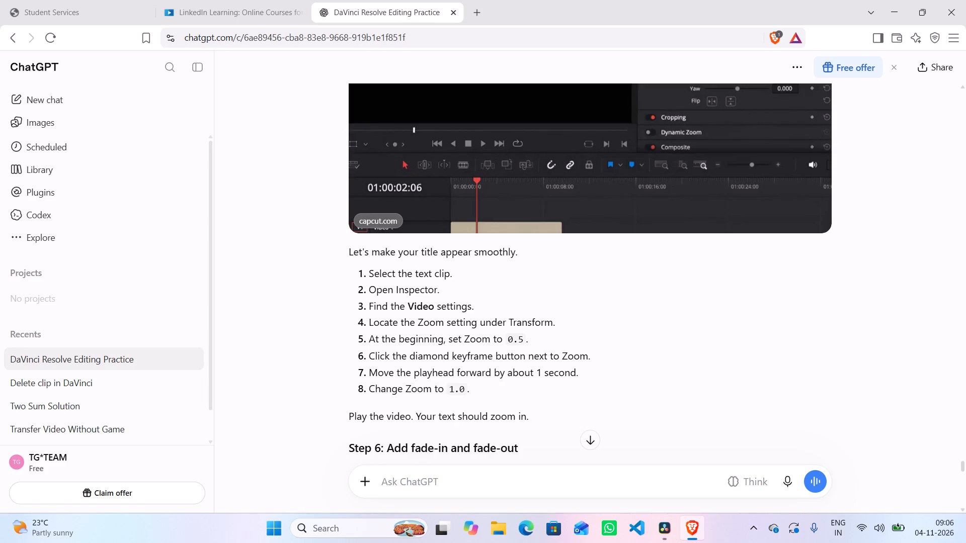
pyautogui.hotkey('alt', 'Tab')
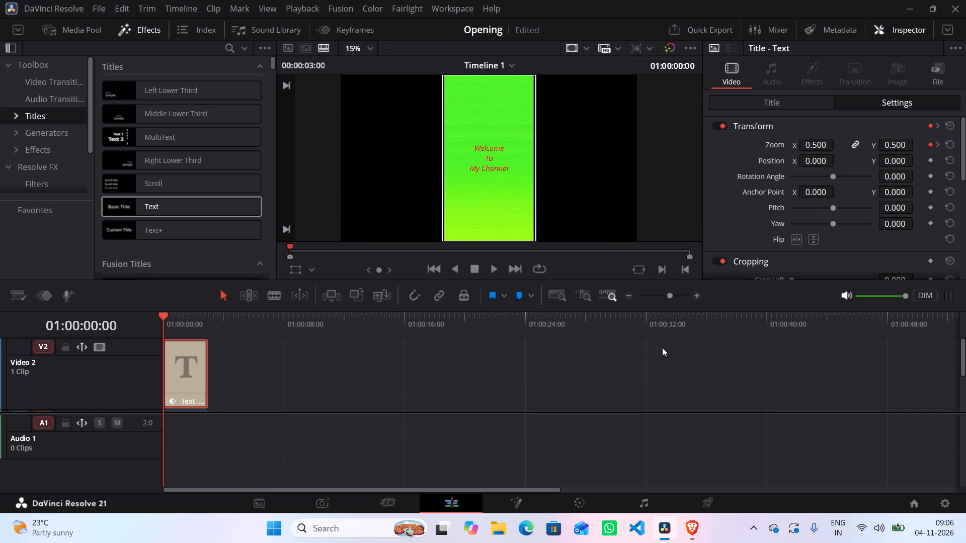
pyautogui.scroll(3, 208, 382)
pyautogui.scroll(-4, 208, 382)
pyautogui.scroll(4, 208, 382)
pyautogui.click(948, 140)
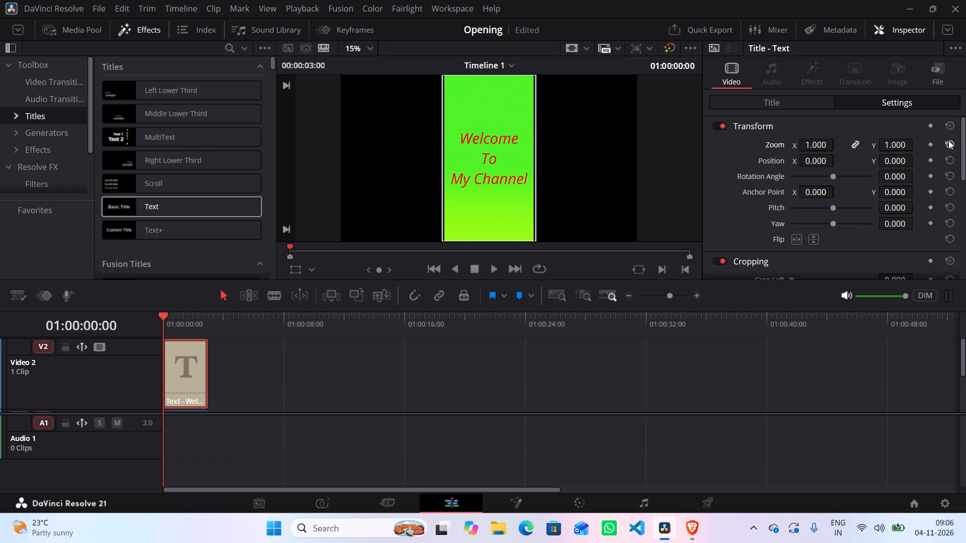
# Set the title's Zoom to 0.5 at the start of the clip and add a Zoom keyframe there.
pyautogui.scroll(4, 472, 359)
pyautogui.scroll(-4, 246, 363)
pyautogui.scroll(5, 245, 362)
pyautogui.click(815, 145)
pyautogui.write('0.5')
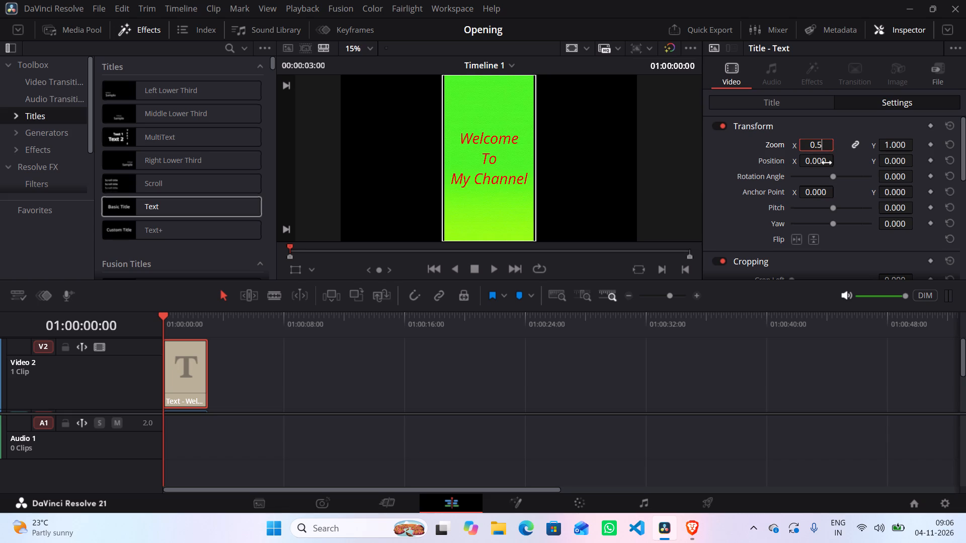
pyautogui.click(932, 143)
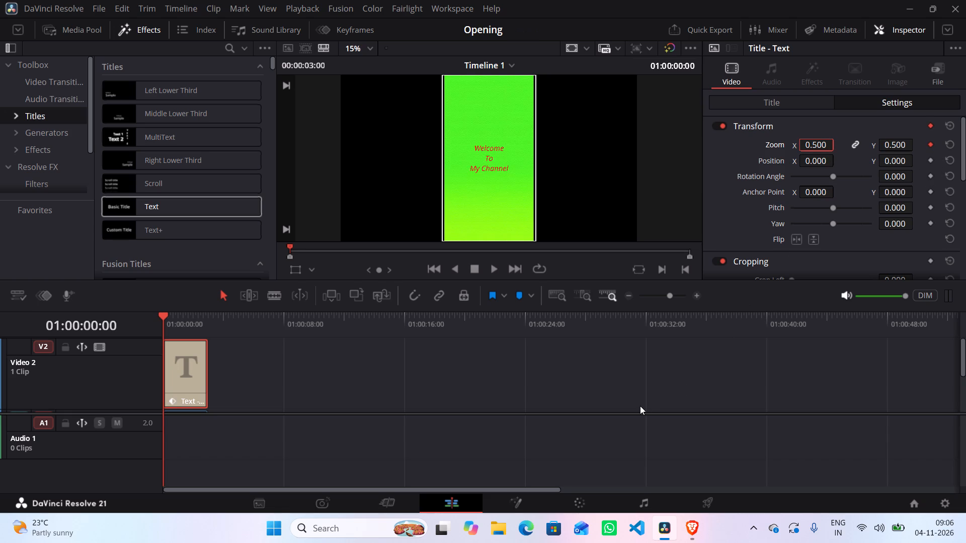
# Recheck Step 5 in ChatGPT, return to DaVinci Resolve and play back the title clip, rewinding to the timeline start.
pyautogui.hotkey('alt', 'Tab')
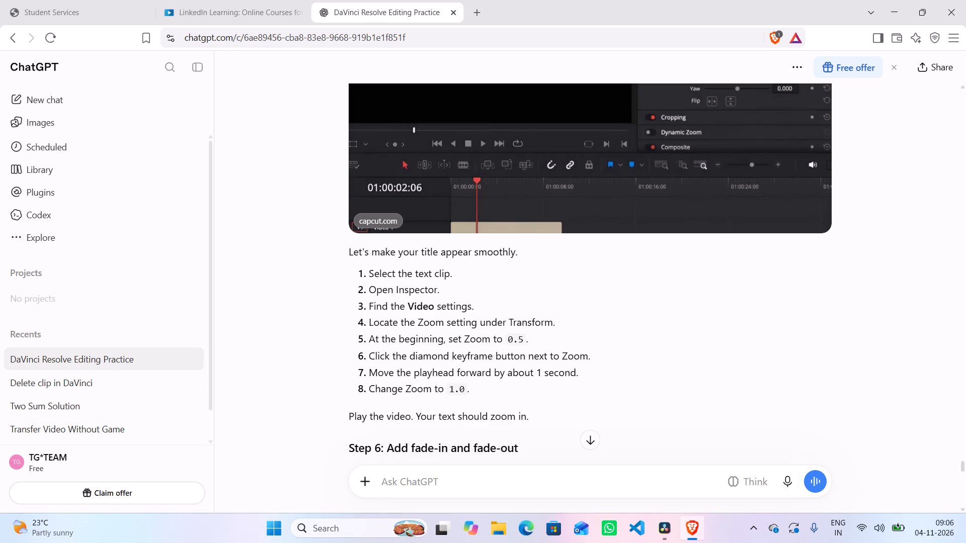
pyautogui.hotkey('alt', 'Tab')
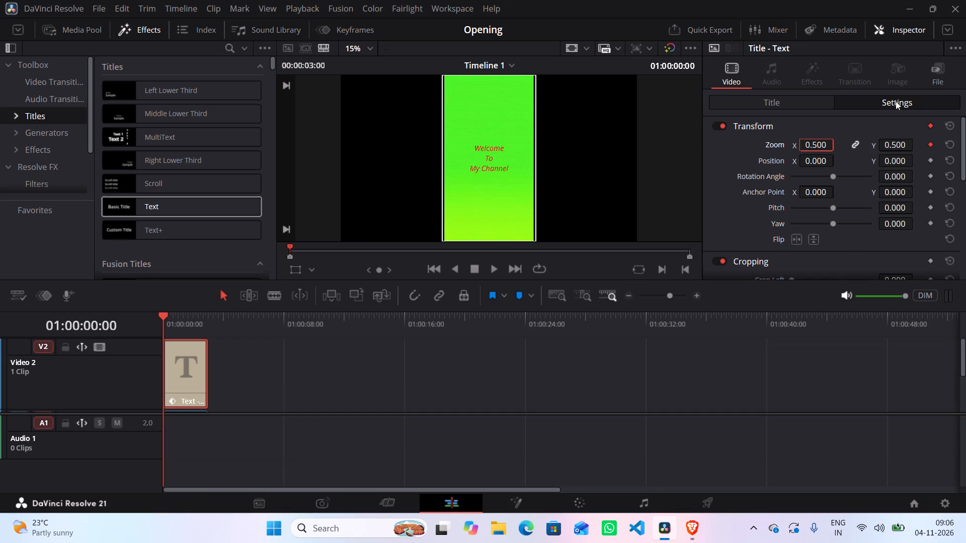
pyautogui.hotkey('alt', 'Tab')
pyautogui.hotkey('alt', 'Tab')
pyautogui.click(898, 29)
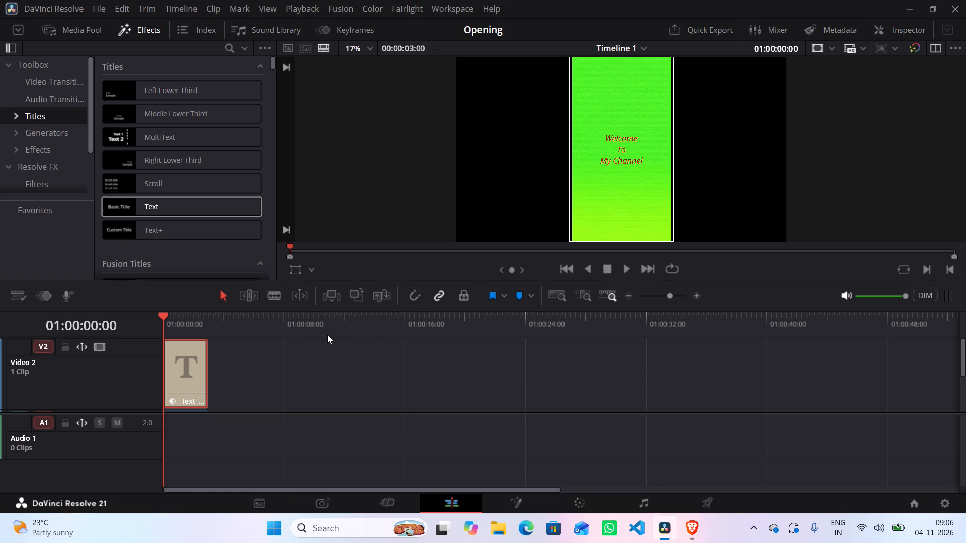
pyautogui.press('space')
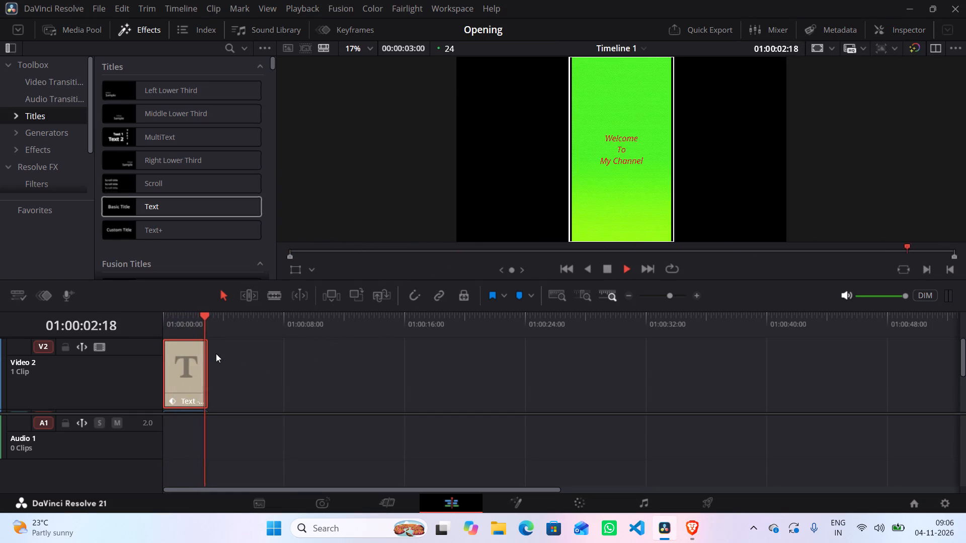
pyautogui.moveTo(207, 314); pyautogui.dragTo(122, 324)
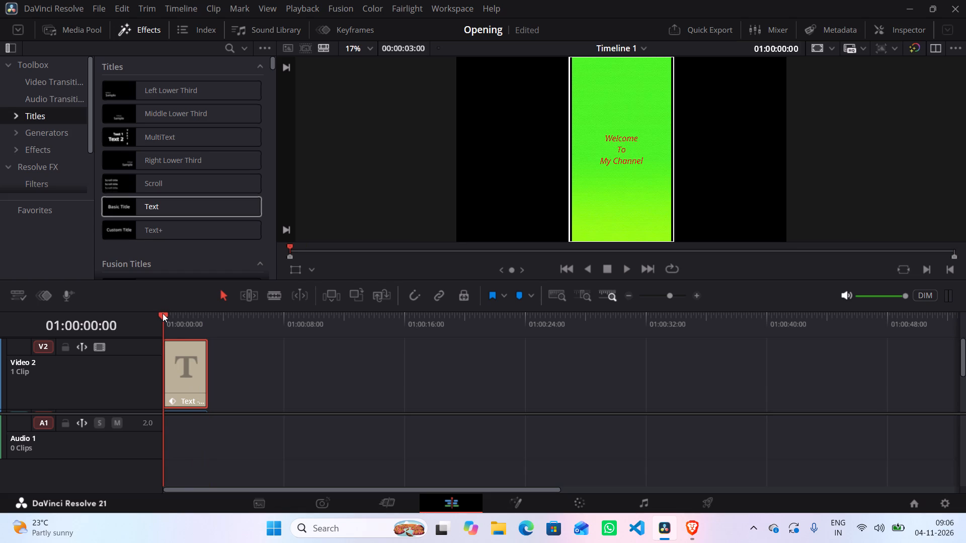
# Place the playhead at 01:00:01:00 and set the title's Zoom to 1.0 there in its transform settings.
pyautogui.moveTo(163, 313); pyautogui.dragTo(174, 314)
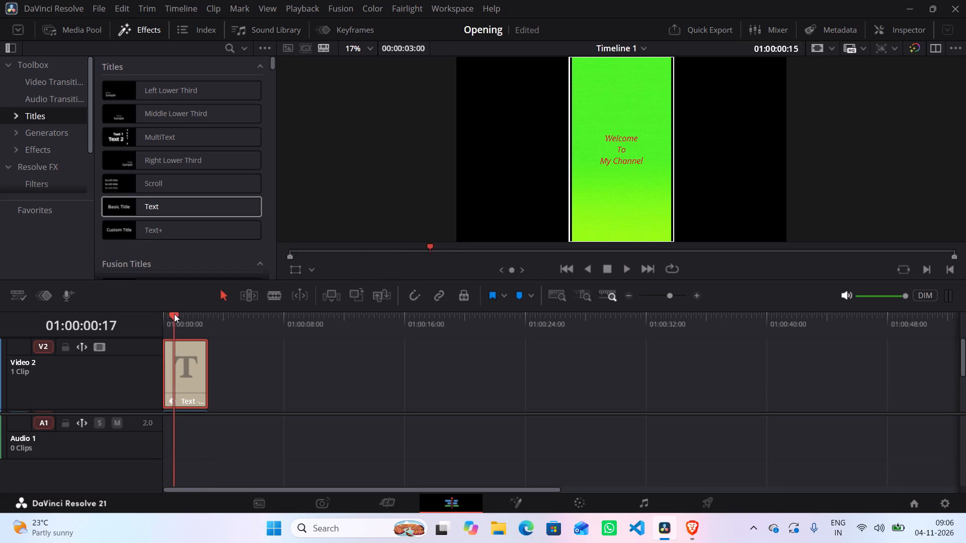
pyautogui.moveTo(174, 314); pyautogui.dragTo(181, 314)
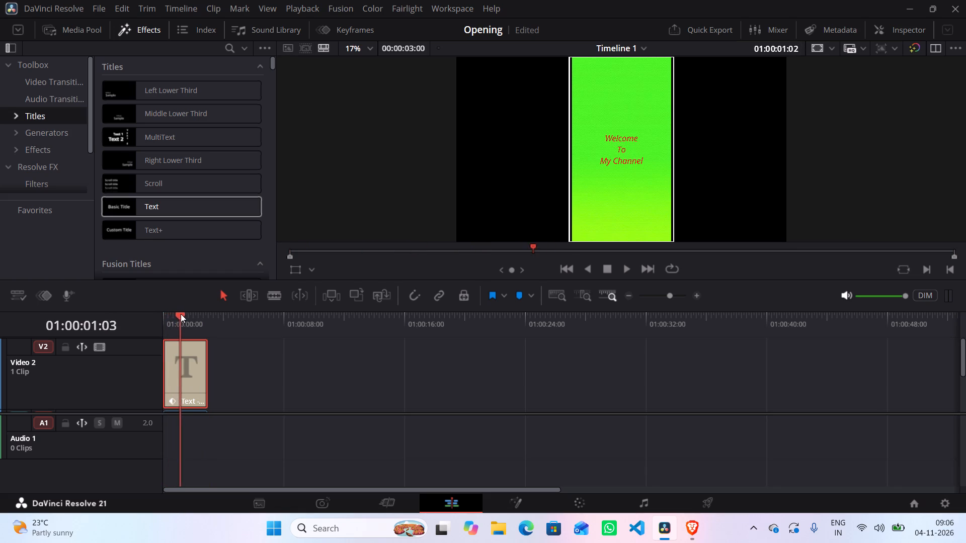
pyautogui.moveTo(181, 314); pyautogui.dragTo(178, 317)
pyautogui.press('Right')
pyautogui.press('Right')
pyautogui.press('Right')
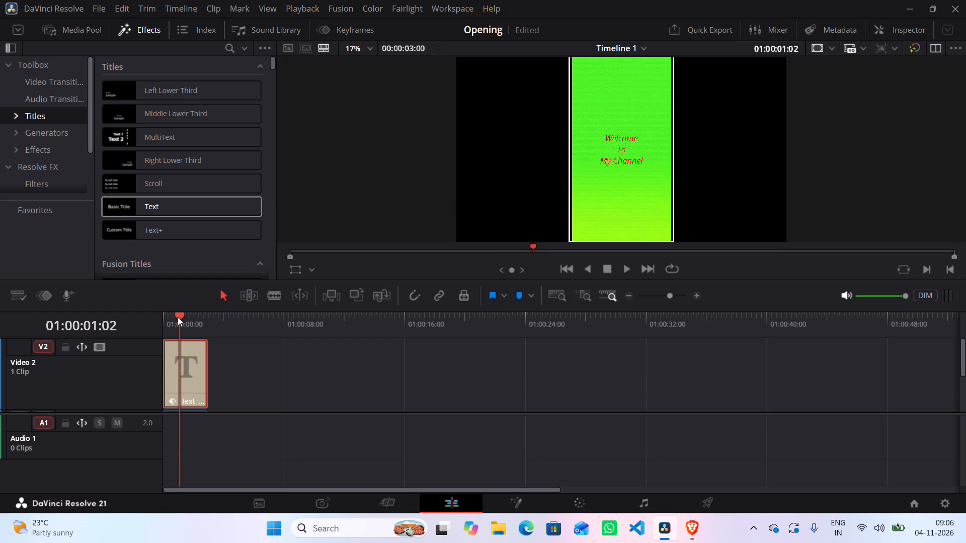
pyautogui.press('Left')
pyautogui.press('Left')
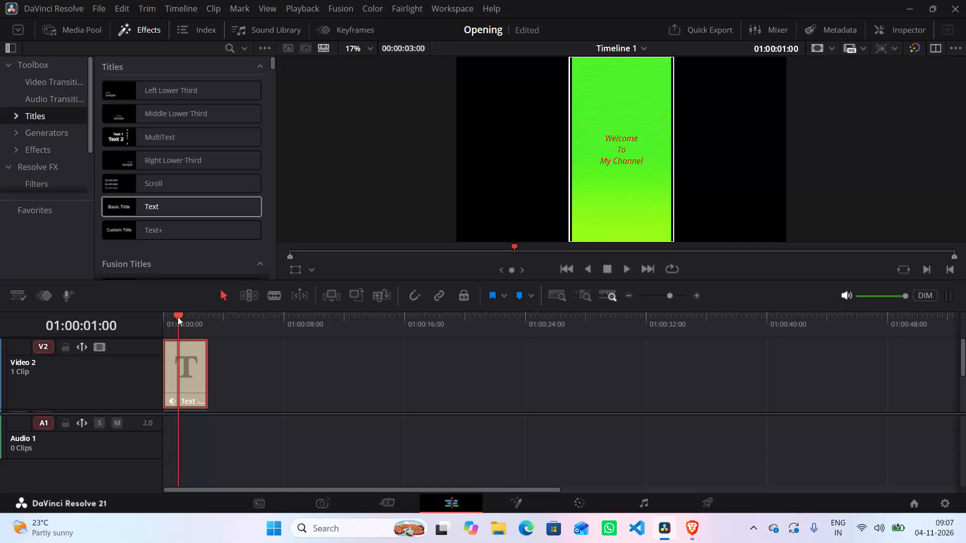
pyautogui.click(900, 32)
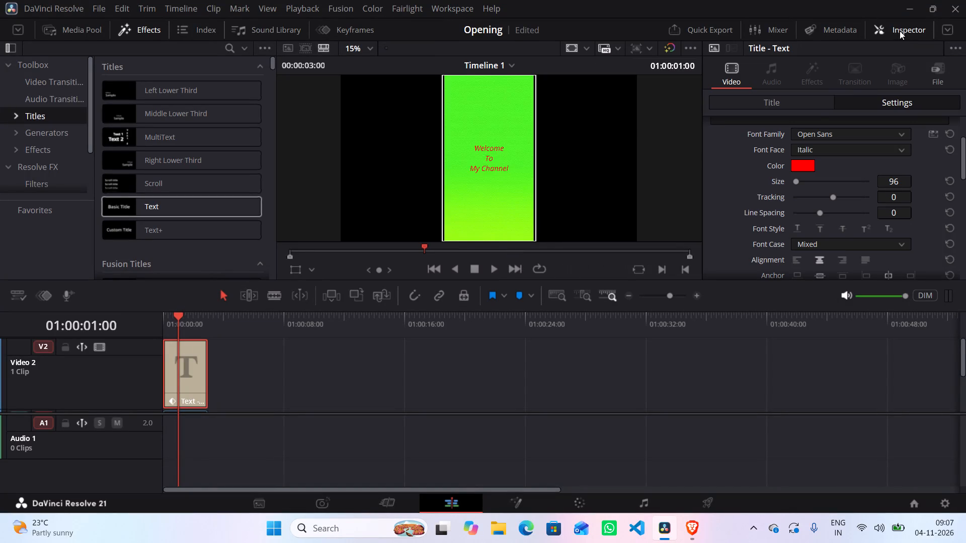
pyautogui.click(880, 100)
pyautogui.click(809, 102)
pyautogui.click(896, 97)
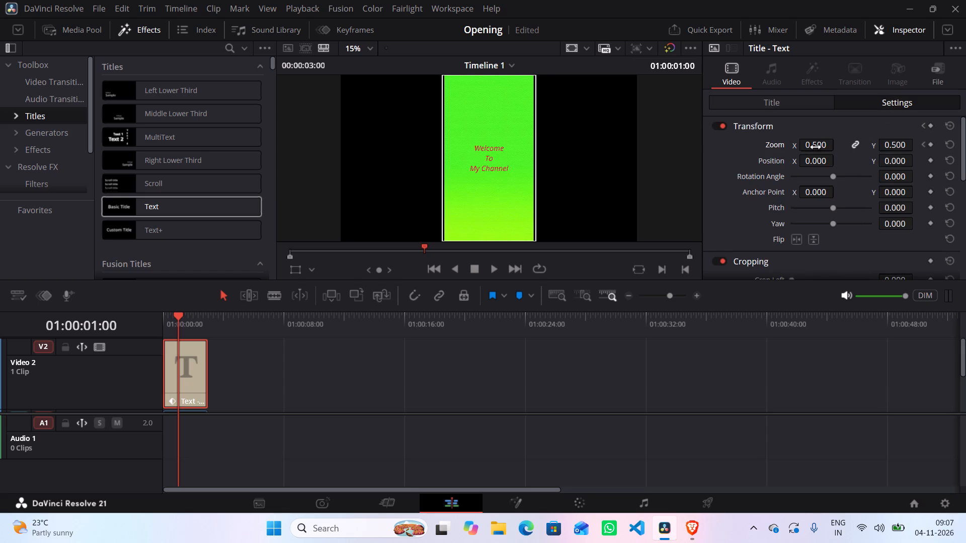
pyautogui.click(816, 147)
pyautogui.write('1.0')
pyautogui.click(892, 26)
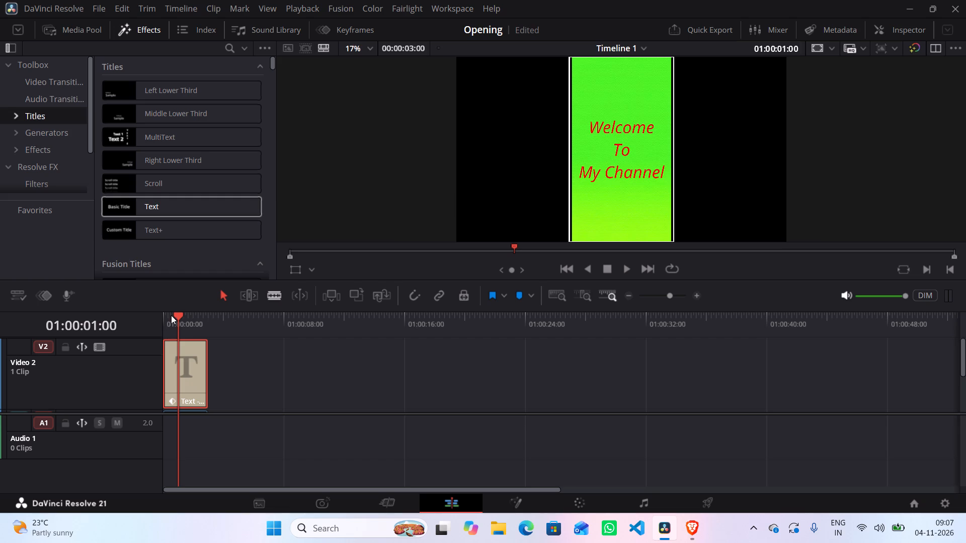
# Play the title's zoom animation twice from the timeline start, returning the playhead to the beginning.
pyautogui.moveTo(179, 314); pyautogui.dragTo(144, 328)
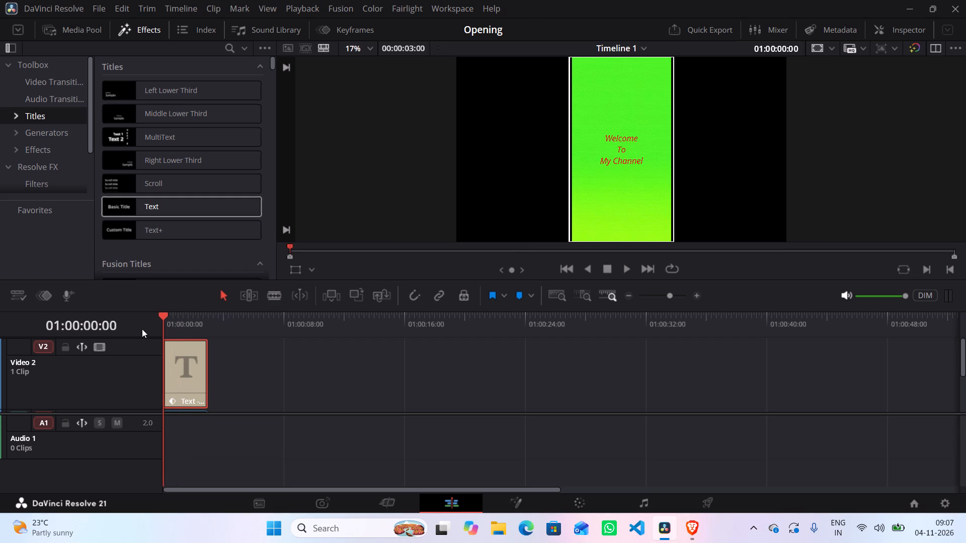
pyautogui.press('space')
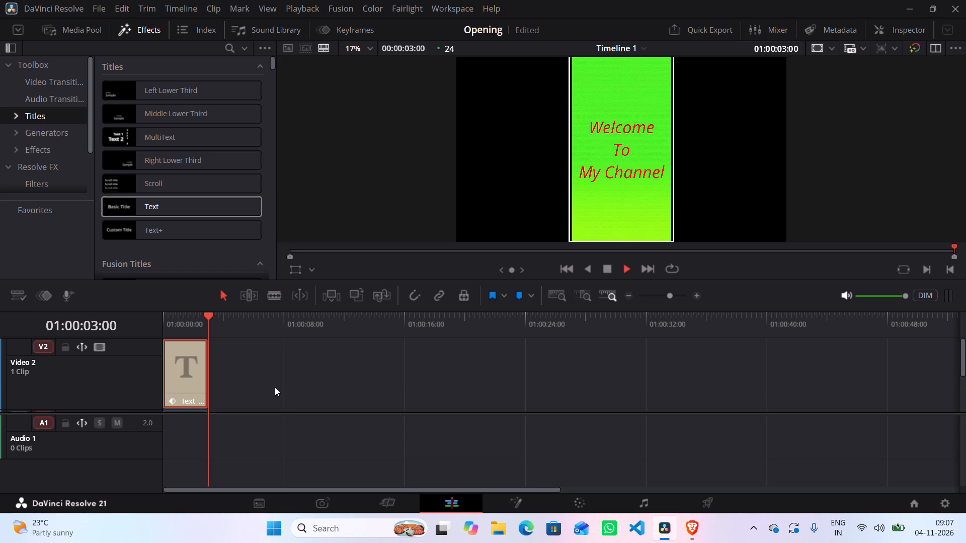
pyautogui.moveTo(210, 315); pyautogui.dragTo(207, 318)
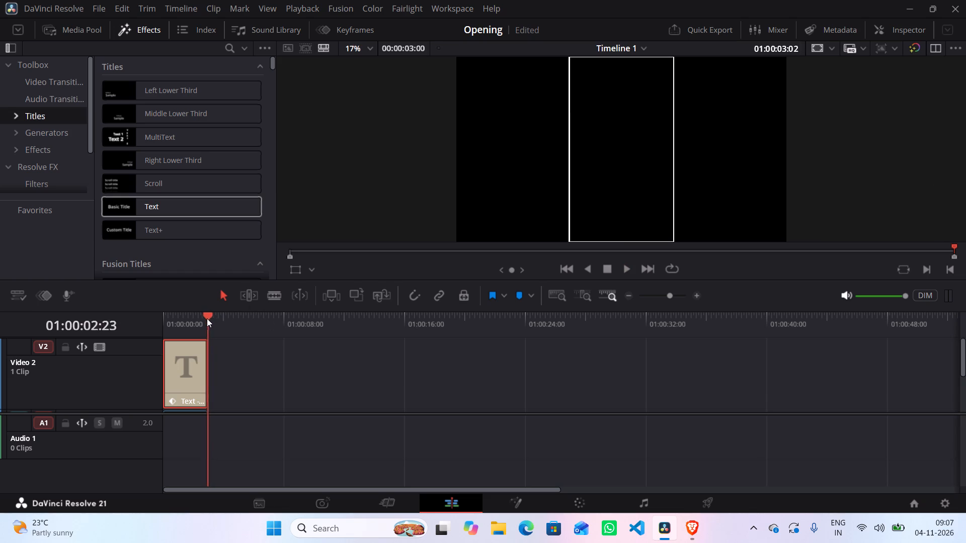
pyautogui.moveTo(207, 318); pyautogui.dragTo(152, 324)
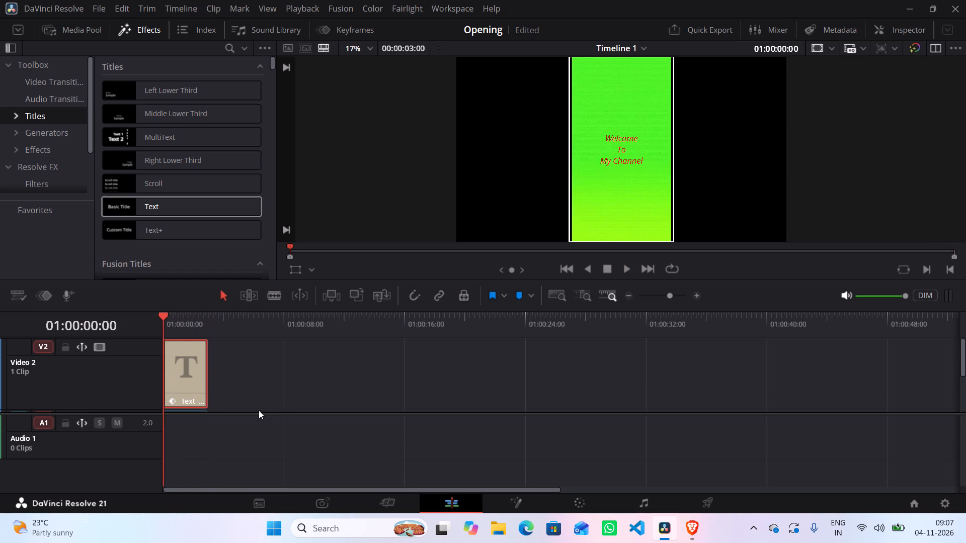
pyautogui.press('space')
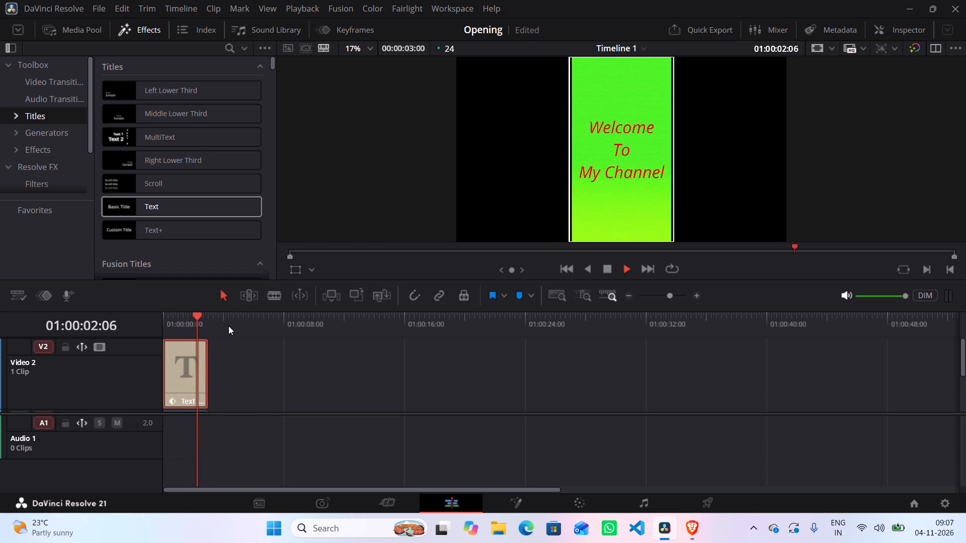
pyautogui.moveTo(209, 313); pyautogui.dragTo(207, 314)
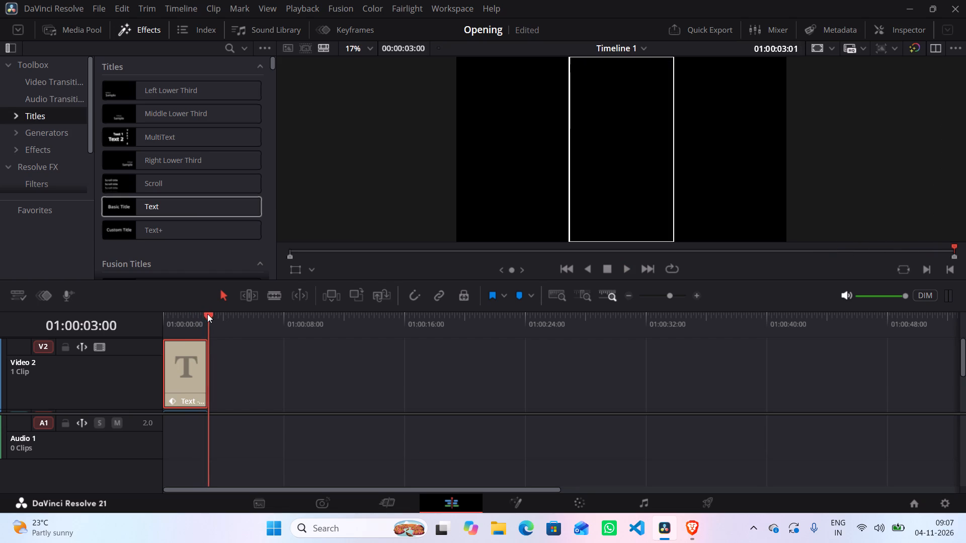
pyautogui.moveTo(207, 314); pyautogui.dragTo(146, 323)
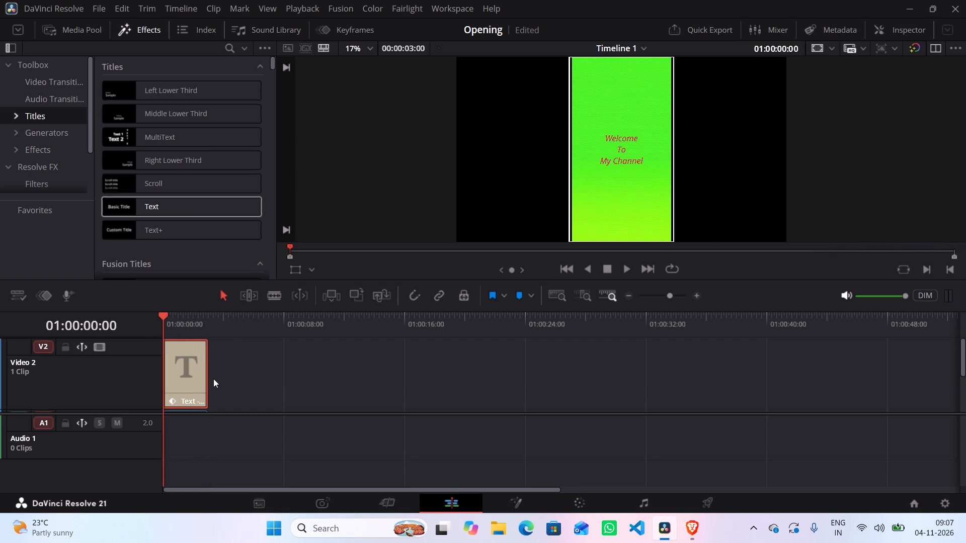
# Trim the end of the title clip on Video 2 to a duration of about 02:04.
pyautogui.moveTo(207, 381); pyautogui.dragTo(204, 382)
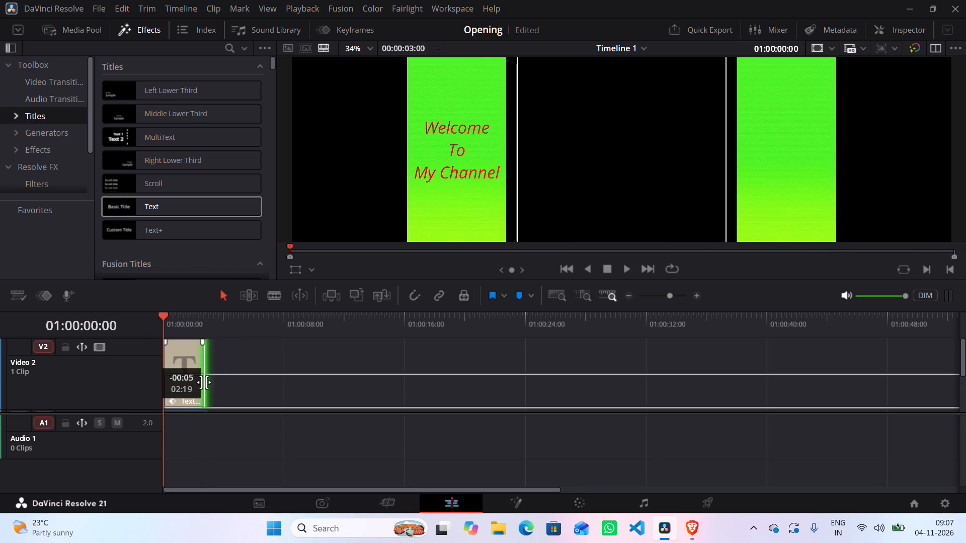
pyautogui.moveTo(204, 382); pyautogui.dragTo(203, 382)
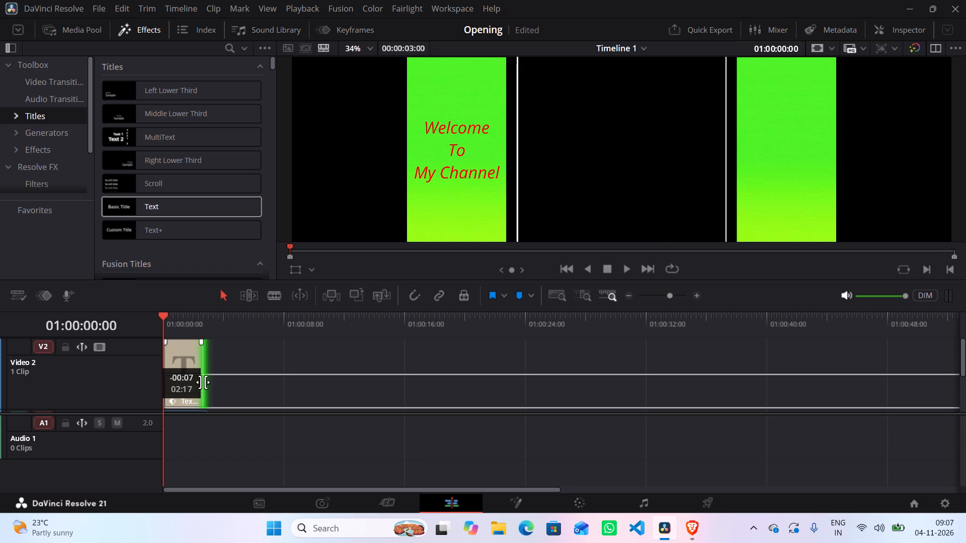
pyautogui.moveTo(203, 382); pyautogui.dragTo(202, 385)
pyautogui.moveTo(202, 385); pyautogui.dragTo(200, 387)
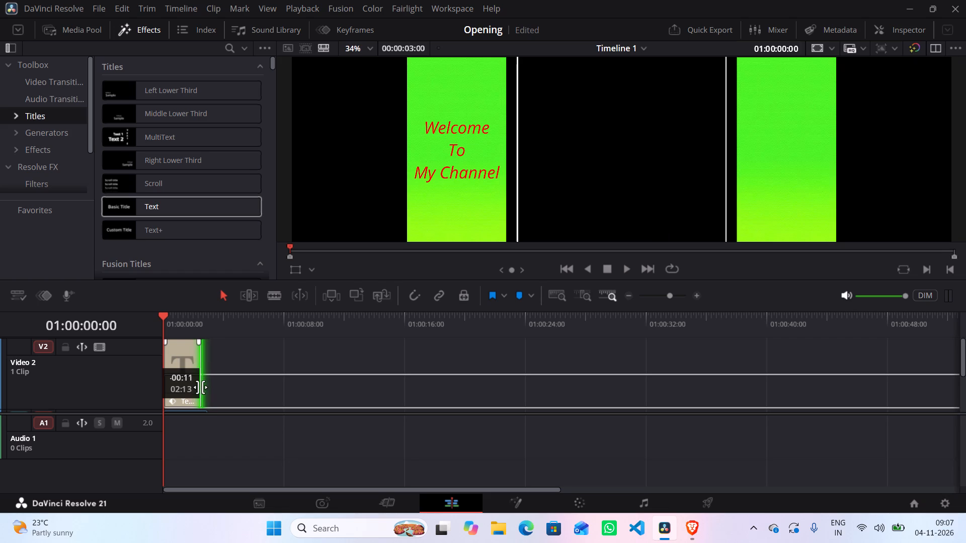
pyautogui.moveTo(200, 387); pyautogui.dragTo(197, 390)
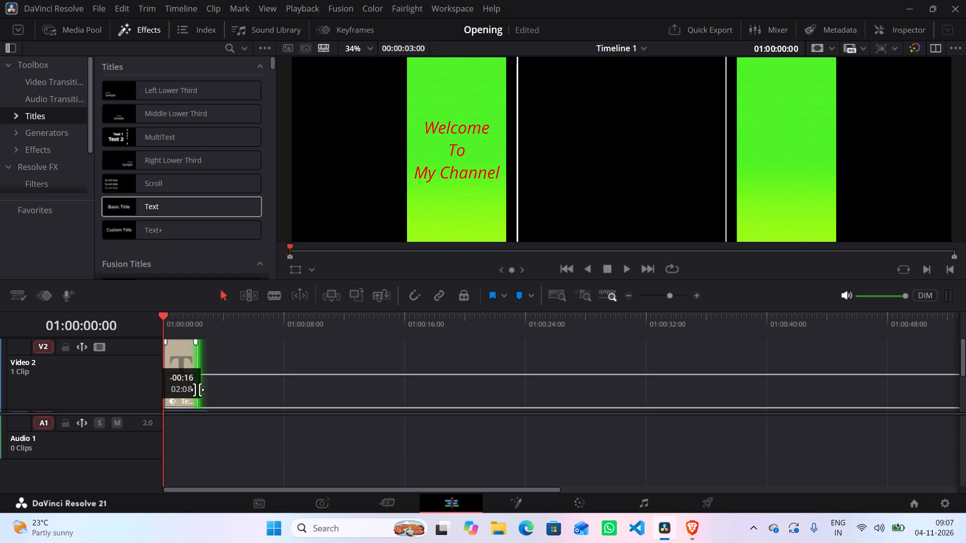
pyautogui.moveTo(197, 390); pyautogui.dragTo(196, 390)
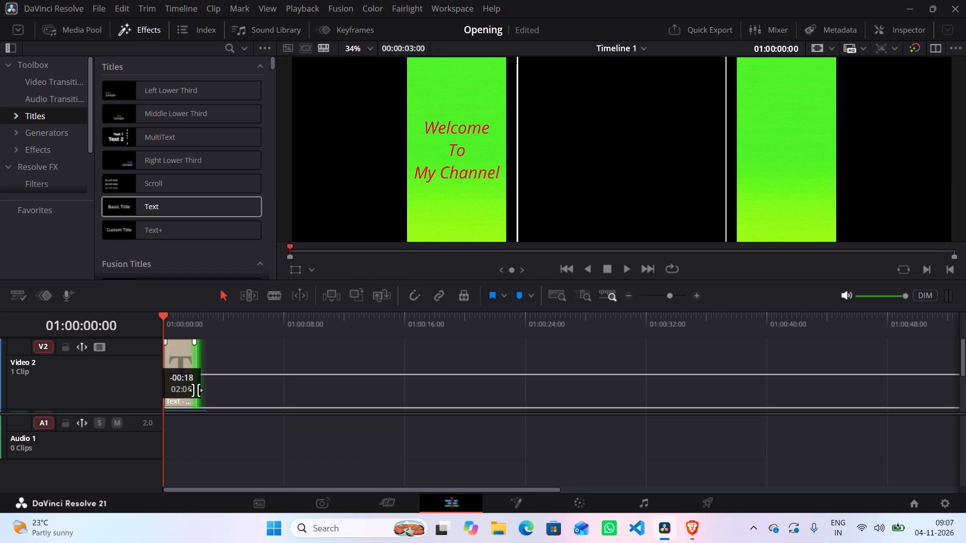
pyautogui.moveTo(196, 390); pyautogui.dragTo(194, 392)
# Trim the end of the green background clip on Video 1 to a duration of 02:04, aligned with the title's end.
pyautogui.scroll(4, 221, 382)
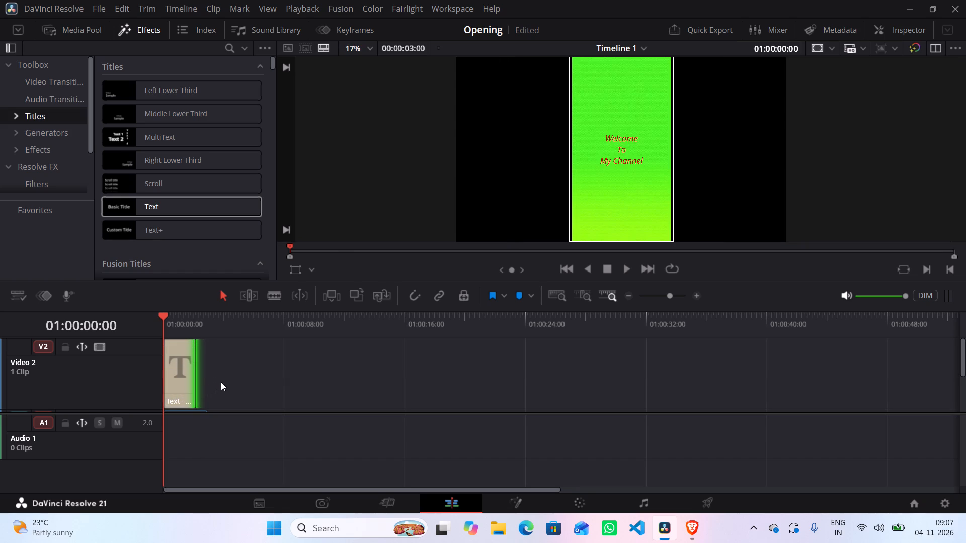
pyautogui.scroll(-3, 221, 382)
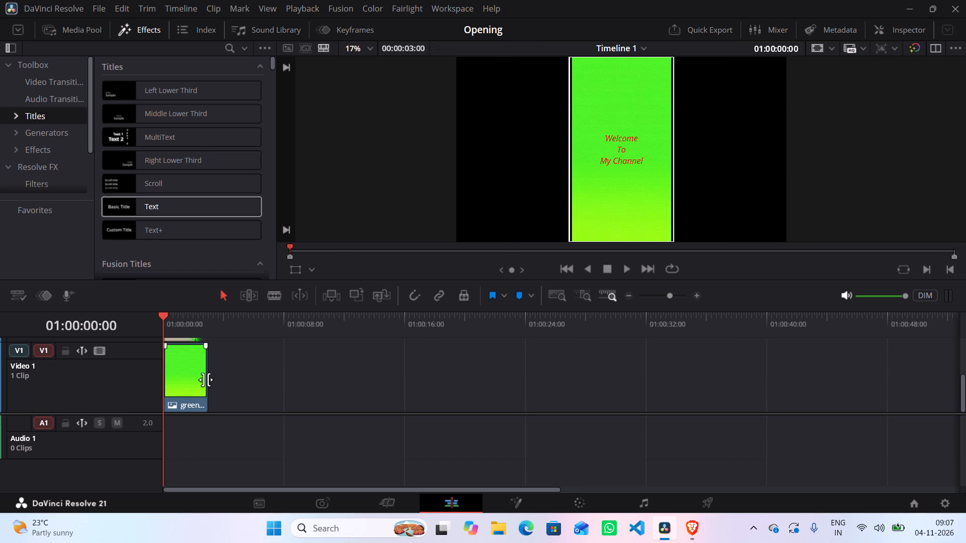
pyautogui.moveTo(163, 311); pyautogui.dragTo(179, 312)
pyautogui.moveTo(179, 312); pyautogui.dragTo(181, 312)
pyautogui.moveTo(165, 314); pyautogui.dragTo(184, 313)
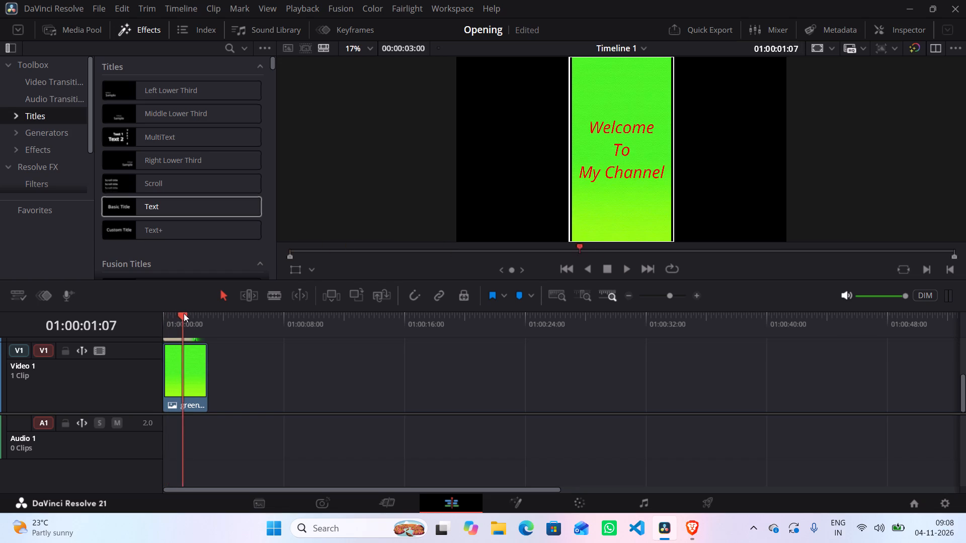
pyautogui.moveTo(184, 313); pyautogui.dragTo(195, 313)
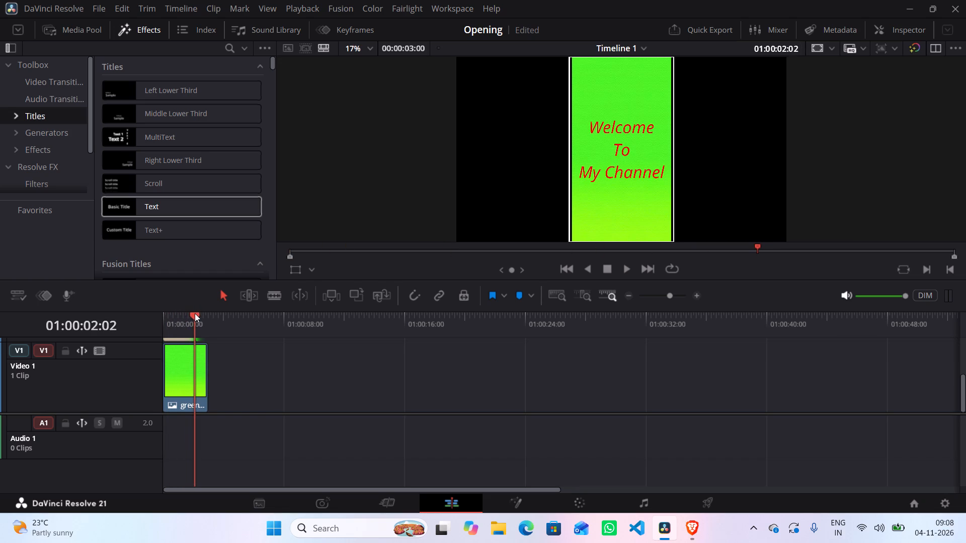
pyautogui.moveTo(195, 313); pyautogui.dragTo(195, 313)
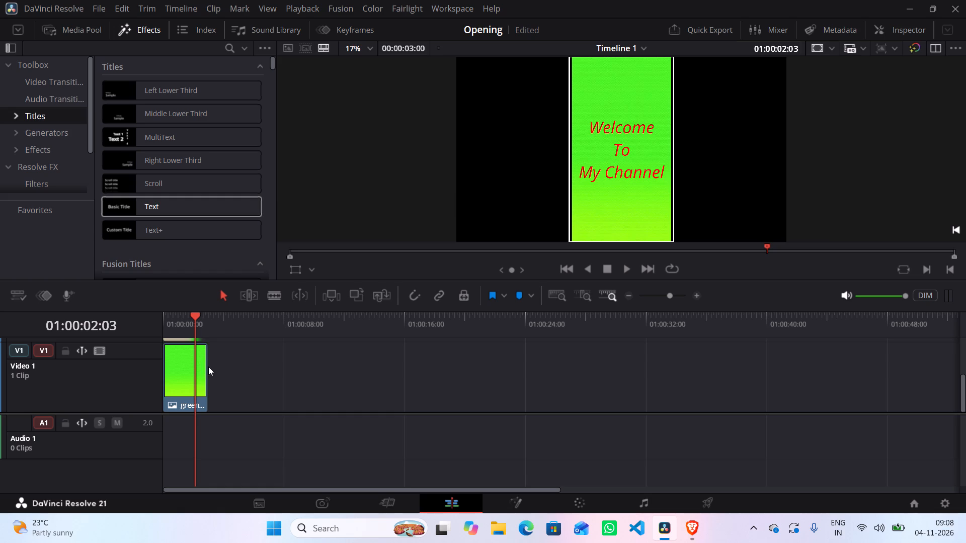
pyautogui.moveTo(208, 370); pyautogui.dragTo(206, 371)
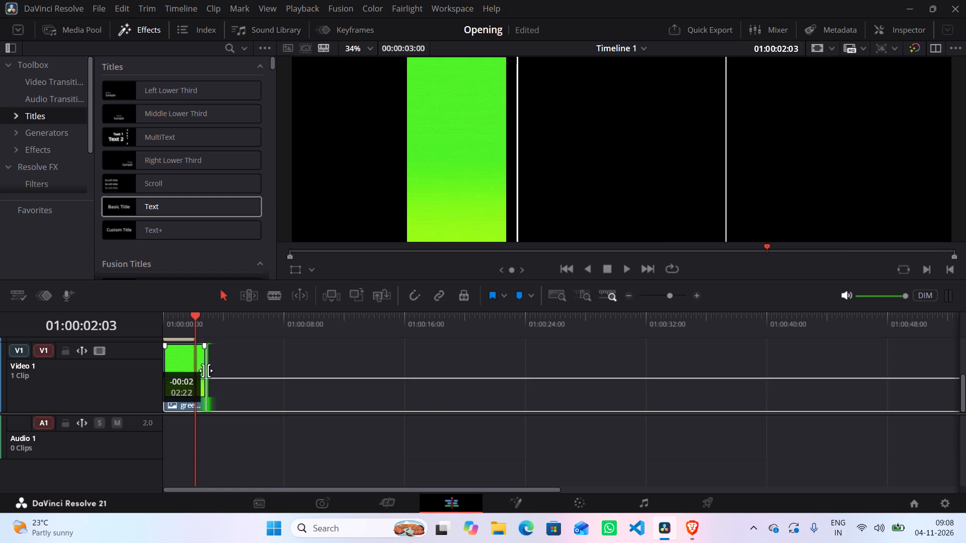
pyautogui.moveTo(206, 371); pyautogui.dragTo(199, 373)
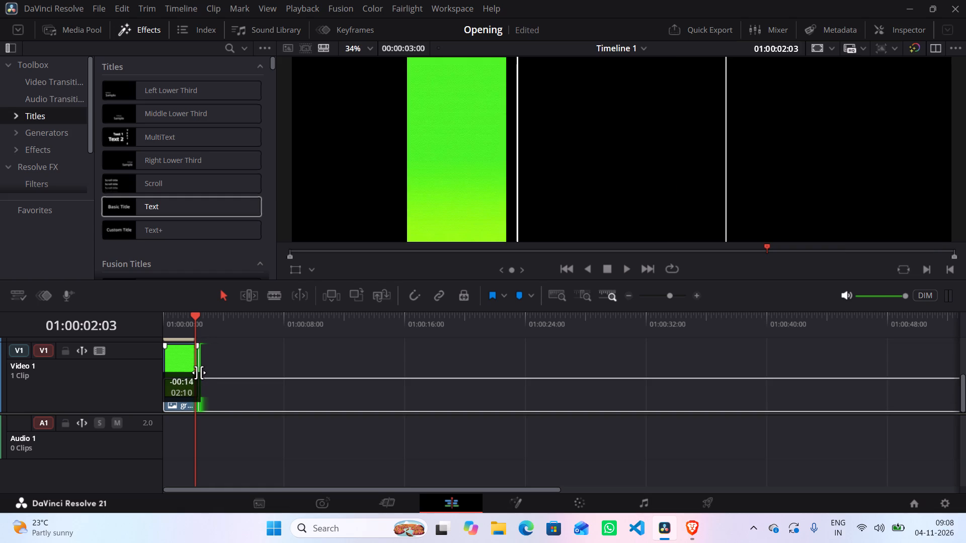
pyautogui.moveTo(199, 373); pyautogui.dragTo(195, 374)
pyautogui.scroll(4, 390, 382)
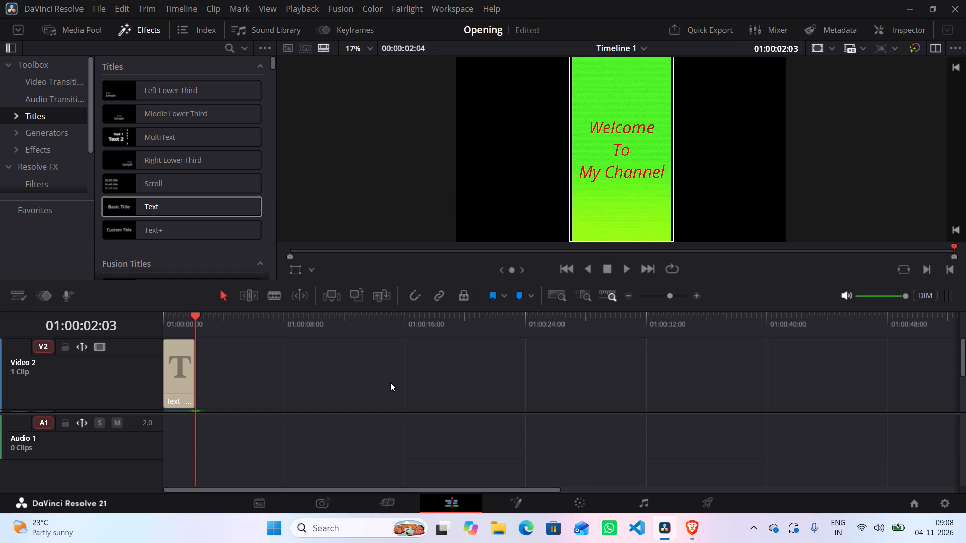
# Play the trimmed opening twice from the timeline start to review the title's zoom animation over the green background.
pyautogui.scroll(1, 201, 300)
pyautogui.moveTo(195, 314); pyautogui.dragTo(159, 330)
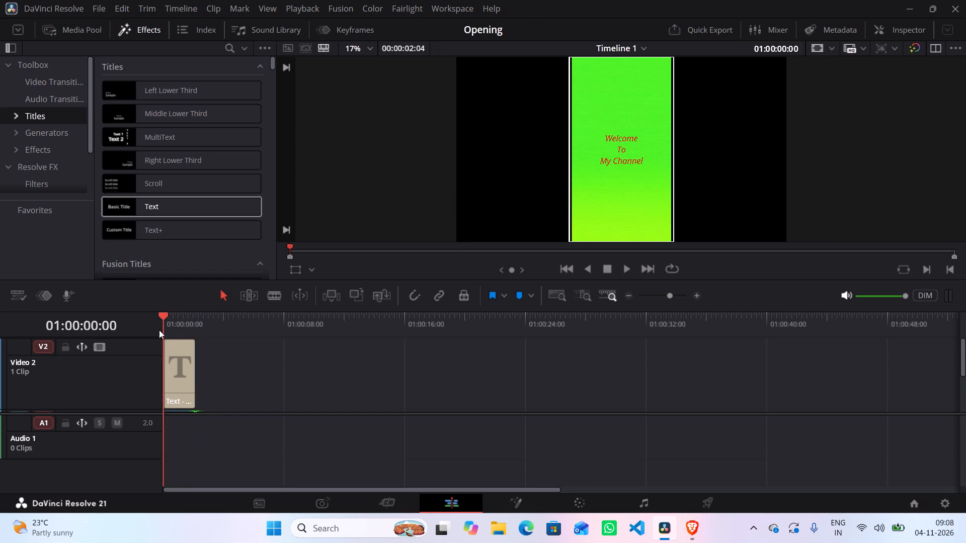
pyautogui.moveTo(159, 330); pyautogui.dragTo(155, 330)
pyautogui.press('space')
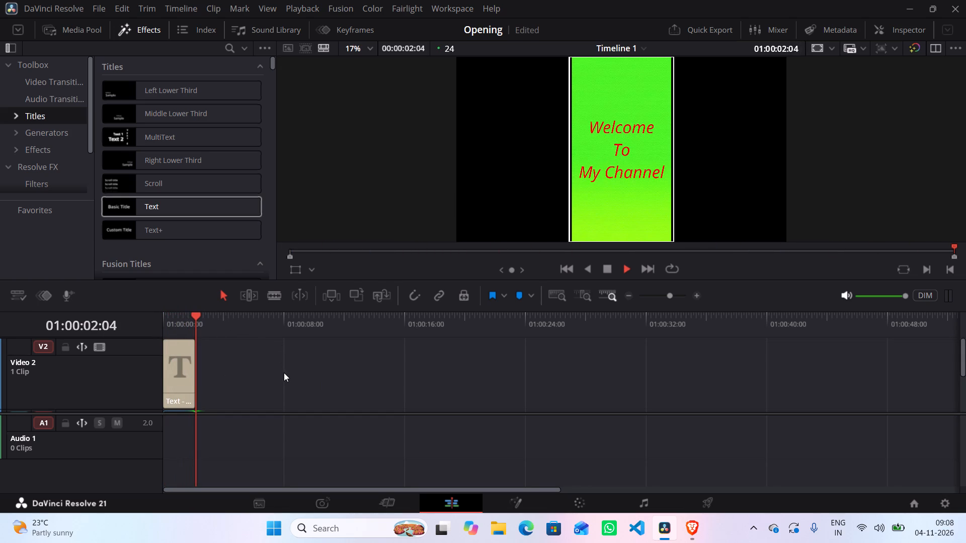
pyautogui.scroll(-5, 285, 376)
pyautogui.scroll(9, 285, 376)
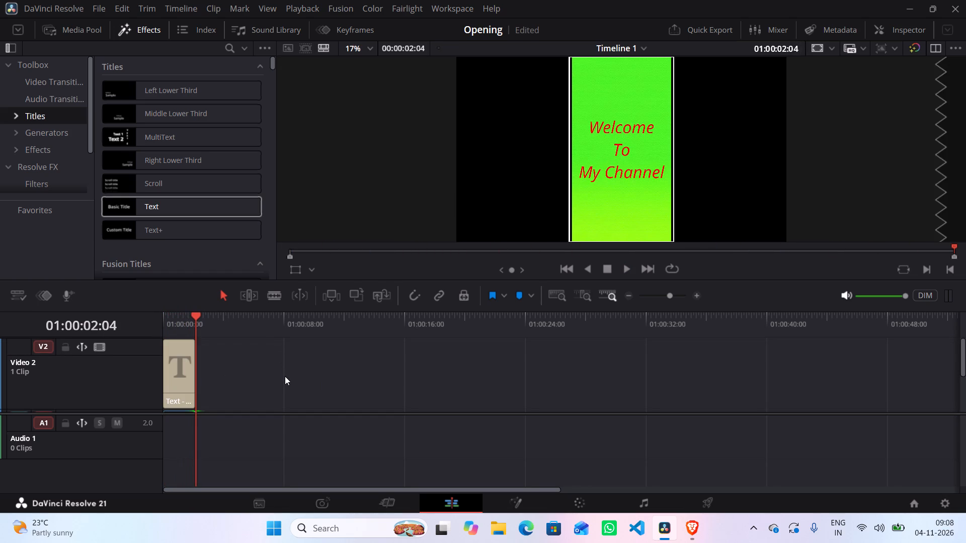
pyautogui.scroll(1, 325, 359)
pyautogui.moveTo(199, 313); pyautogui.dragTo(138, 331)
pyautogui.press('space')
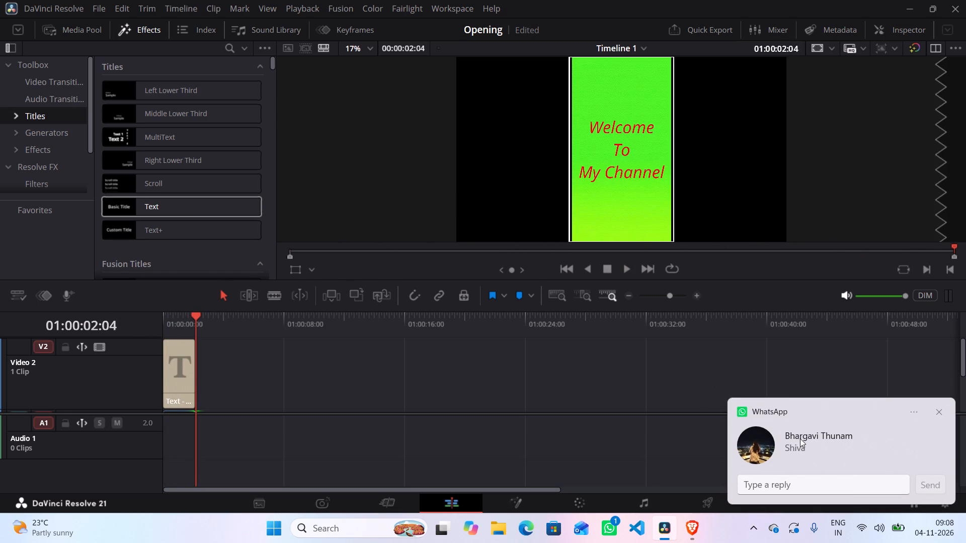
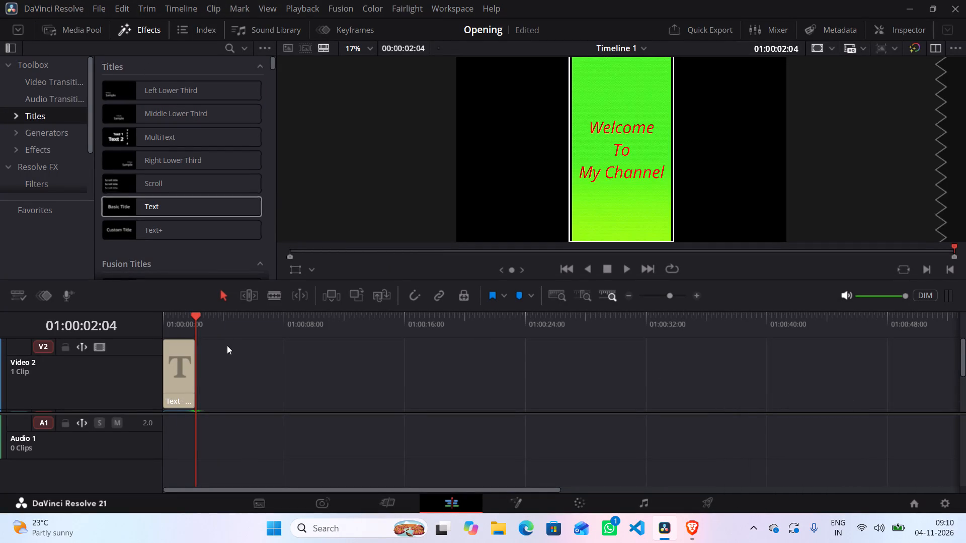
# Open the Export options for the finished opening timeline.
pyautogui.scroll(4, 194, 243)
pyautogui.click(98, 4)
pyautogui.click(113, 210)
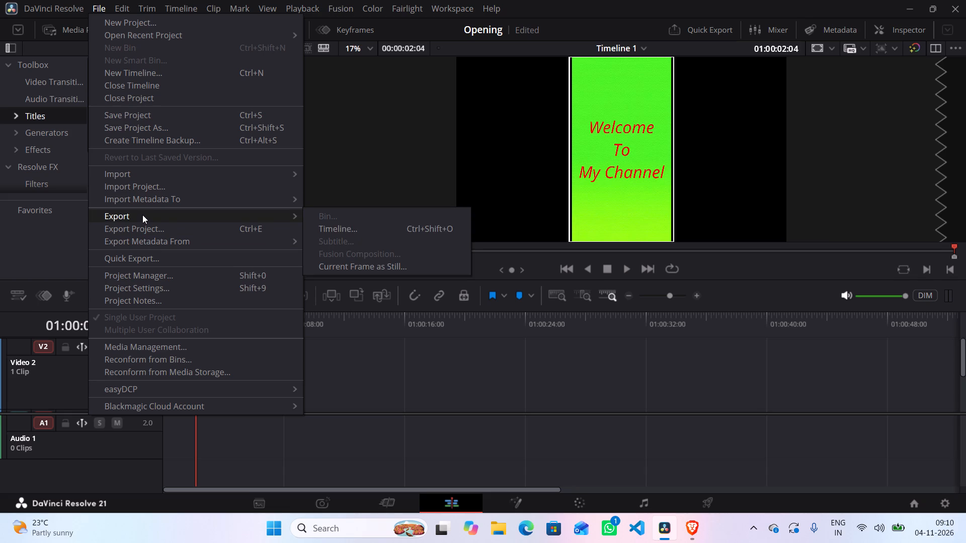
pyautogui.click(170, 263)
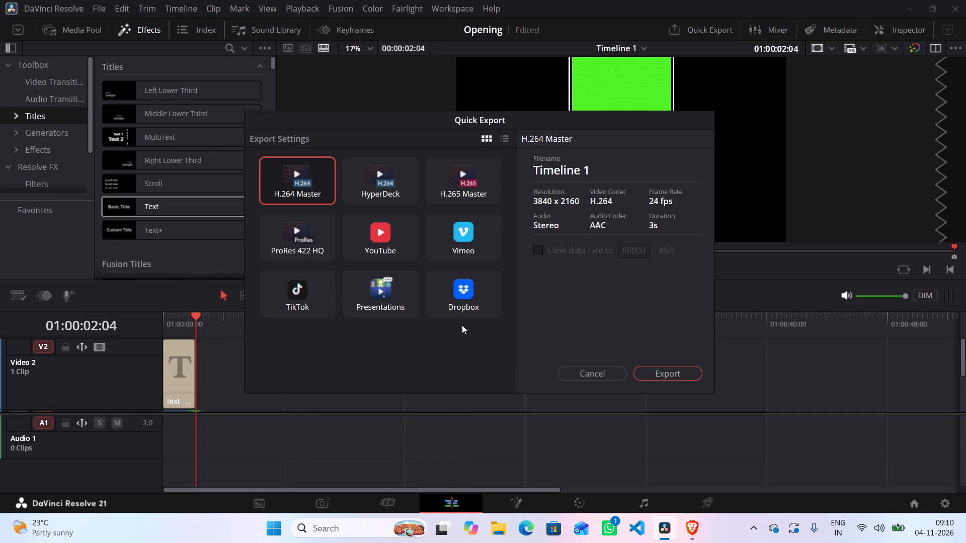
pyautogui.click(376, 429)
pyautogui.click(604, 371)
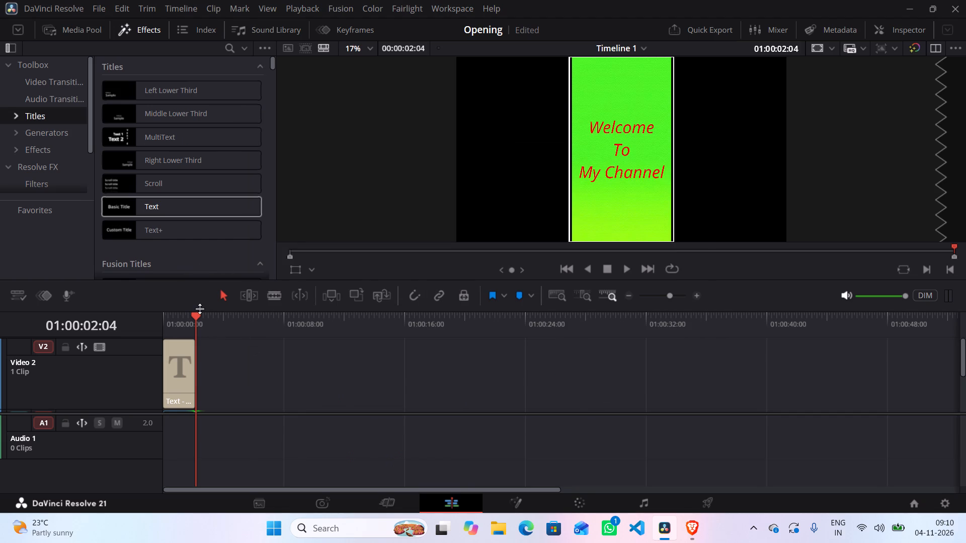
# Return the playhead to the start of the timeline at 01:00:00:00.
pyautogui.moveTo(197, 313); pyautogui.dragTo(113, 323)
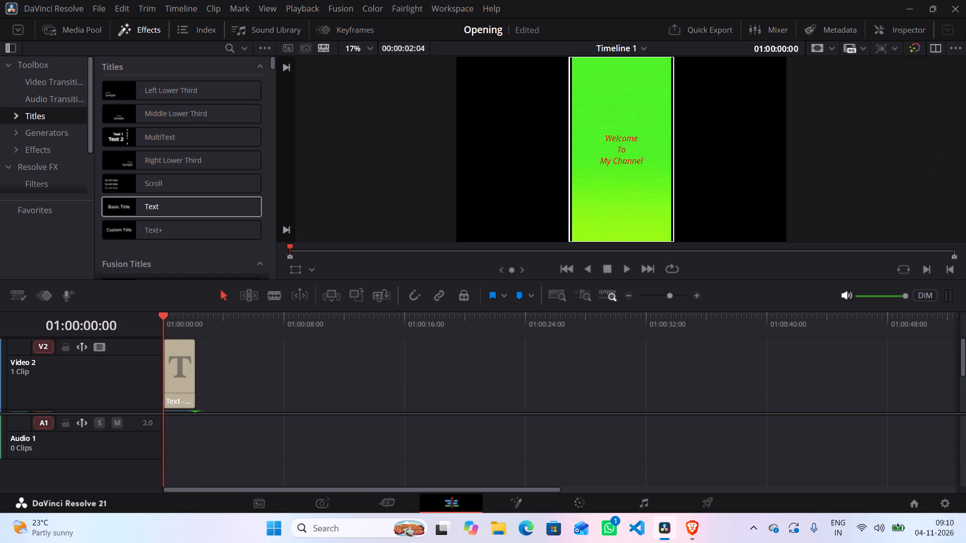
# Close DaVinci Resolve, clear the browser from view, and relaunch DaVinci Resolve from the desktop.
pyautogui.click(957, 0)
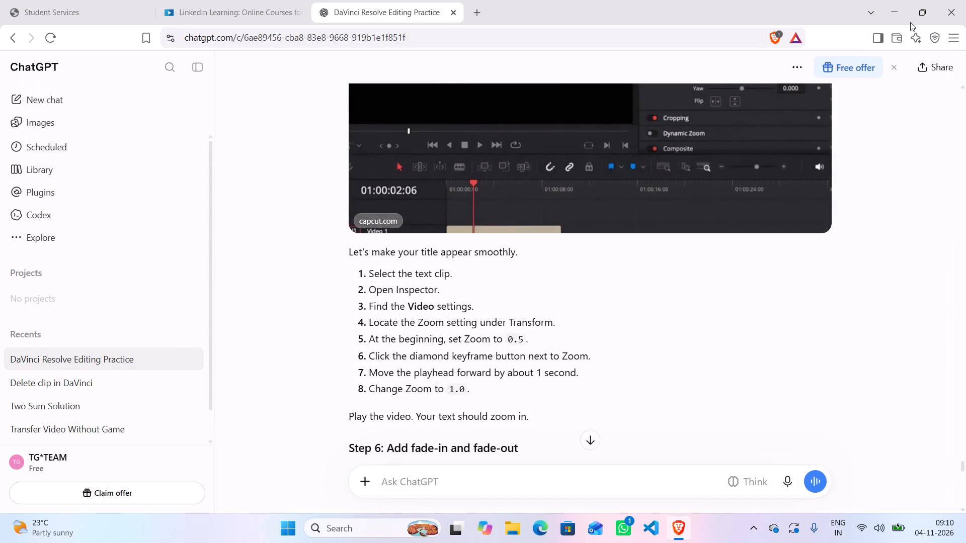
pyautogui.click(896, 14)
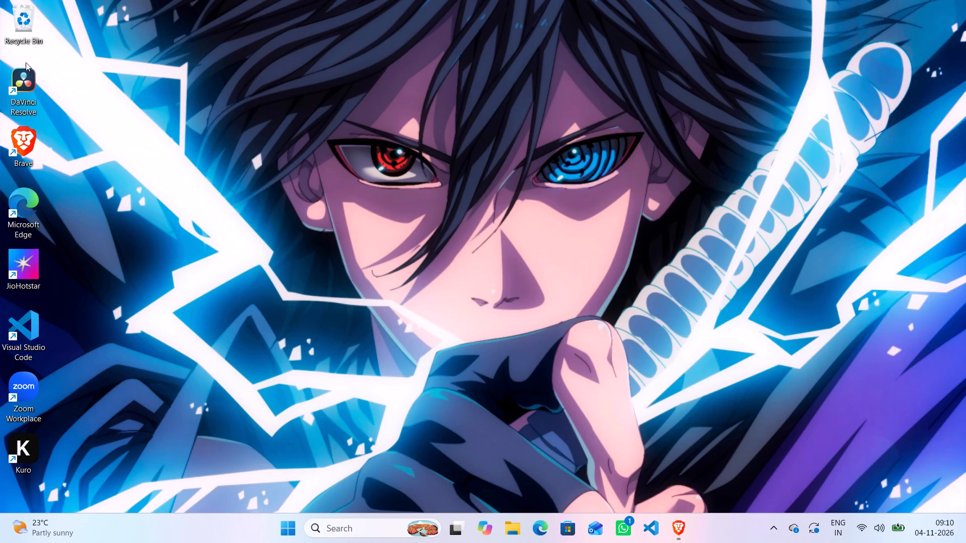
pyautogui.doubleClick(30, 77)
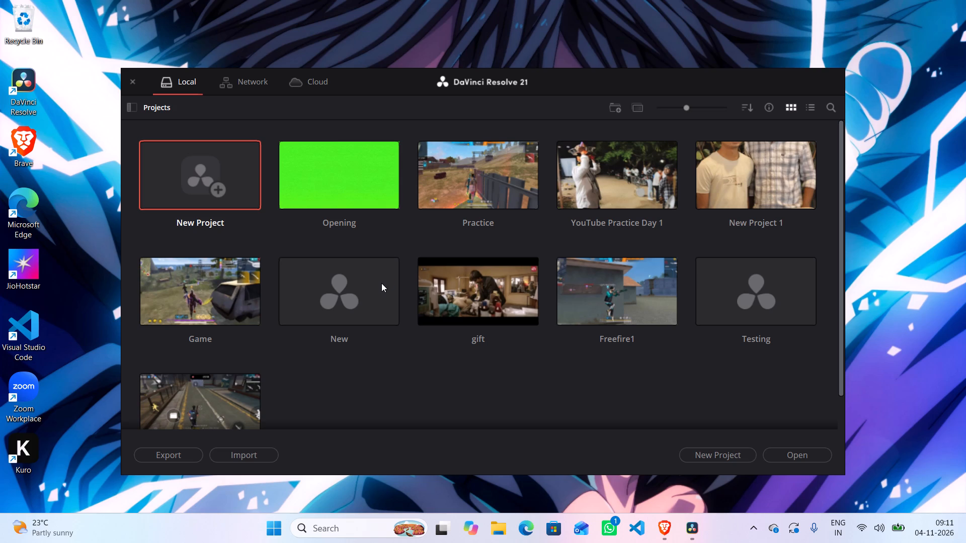
# Export the Opening project as a .drp file named Opening into the YouTube folder on Windows (C:).
pyautogui.click(371, 201)
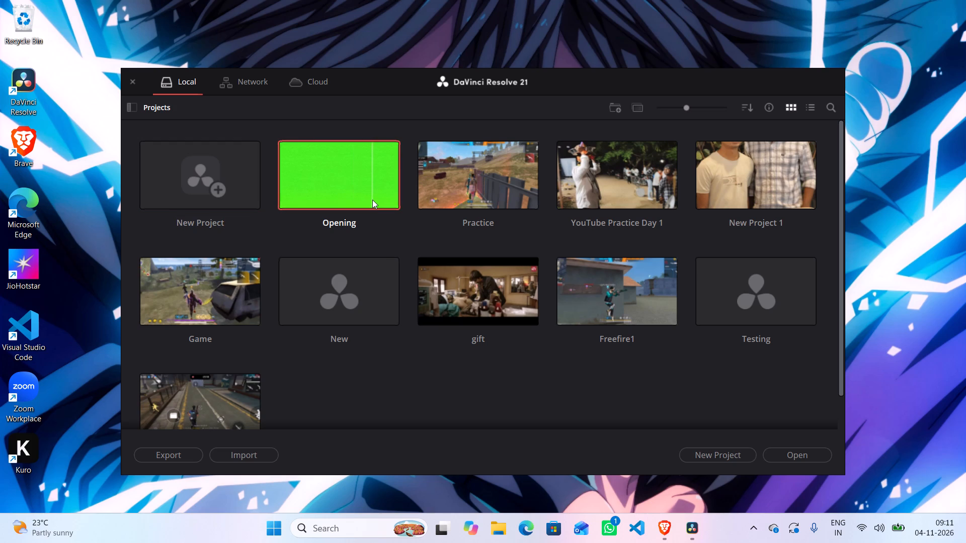
pyautogui.click(165, 451)
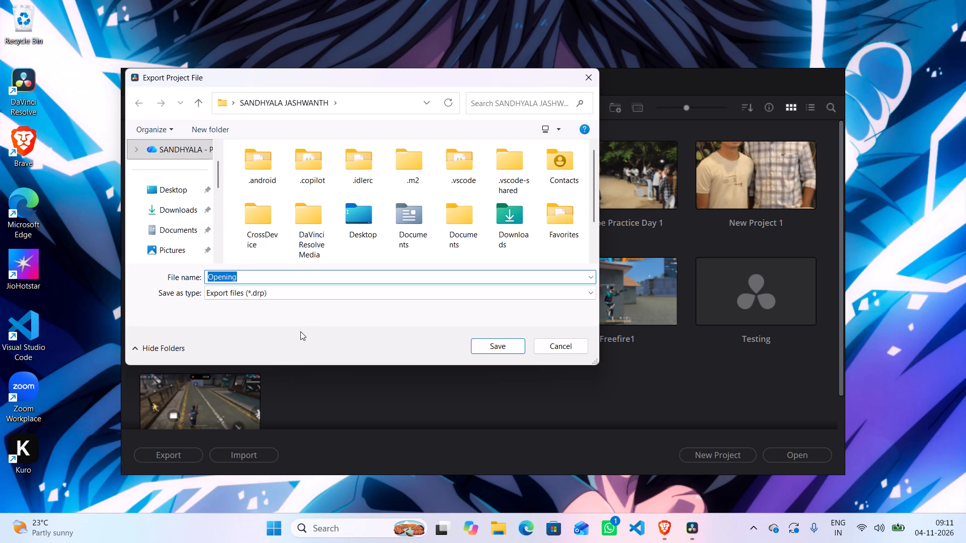
pyautogui.scroll(-5, 171, 251)
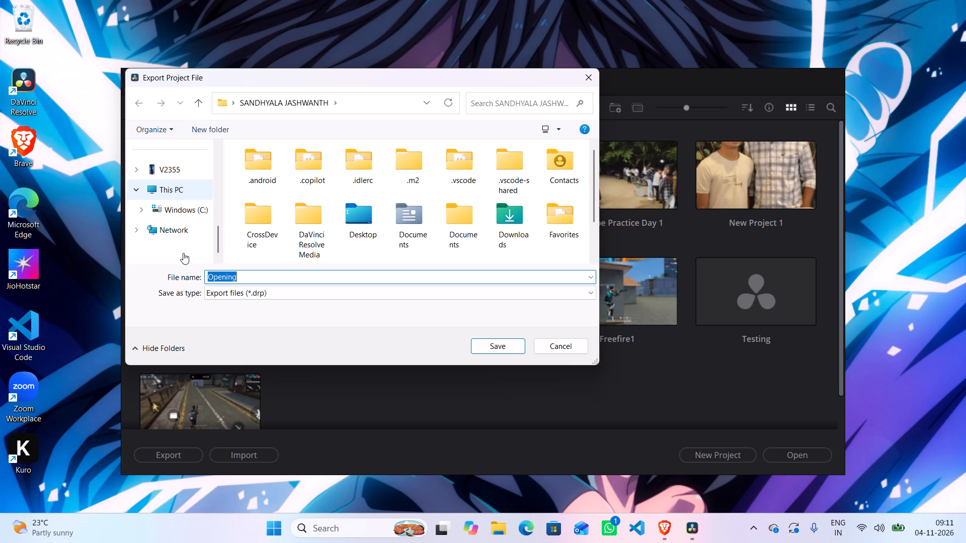
pyautogui.click(195, 212)
pyautogui.scroll(-5, 299, 216)
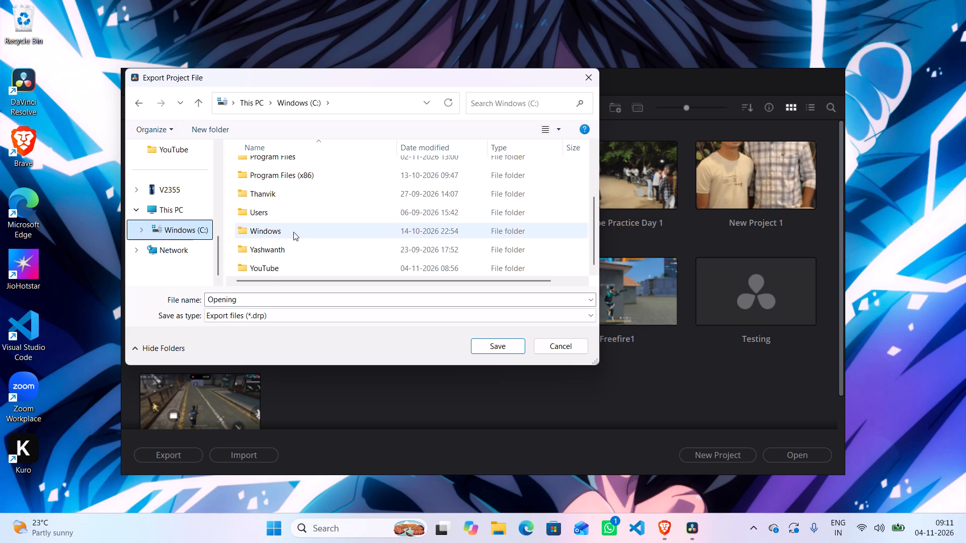
pyautogui.doubleClick(268, 268)
pyautogui.click(487, 349)
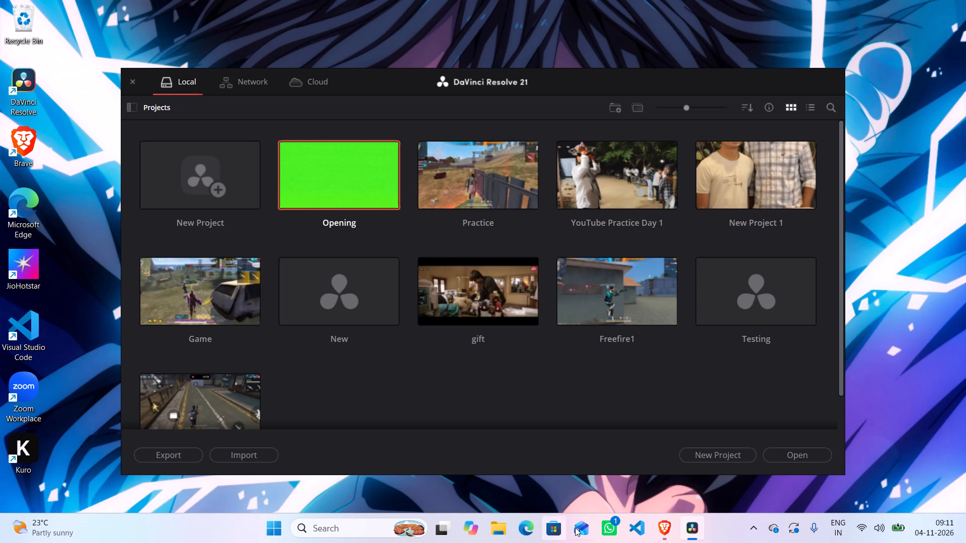
# In File Explorer, go to the YouTube folder on Windows (C:) and share the exported Opening project file.
pyautogui.click(505, 529)
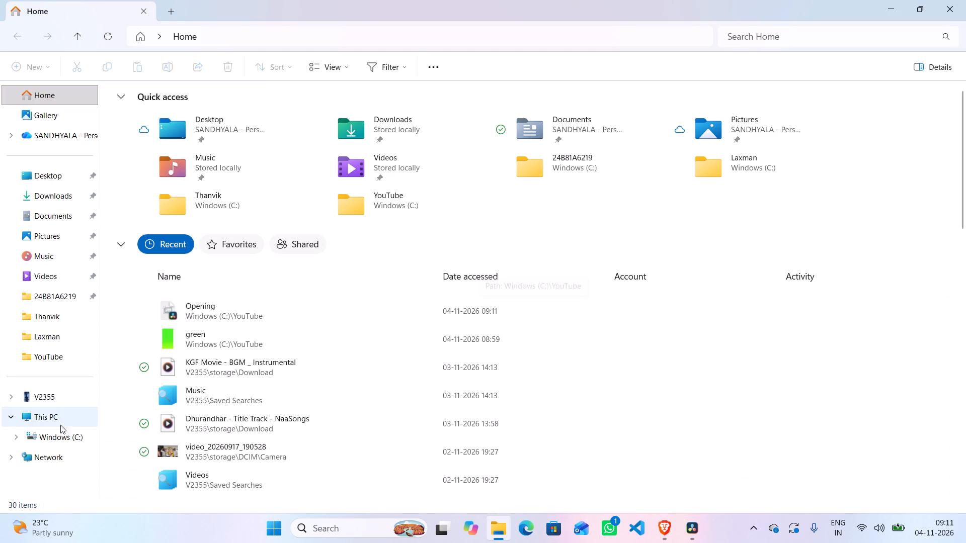
pyautogui.click(67, 436)
pyautogui.doubleClick(166, 294)
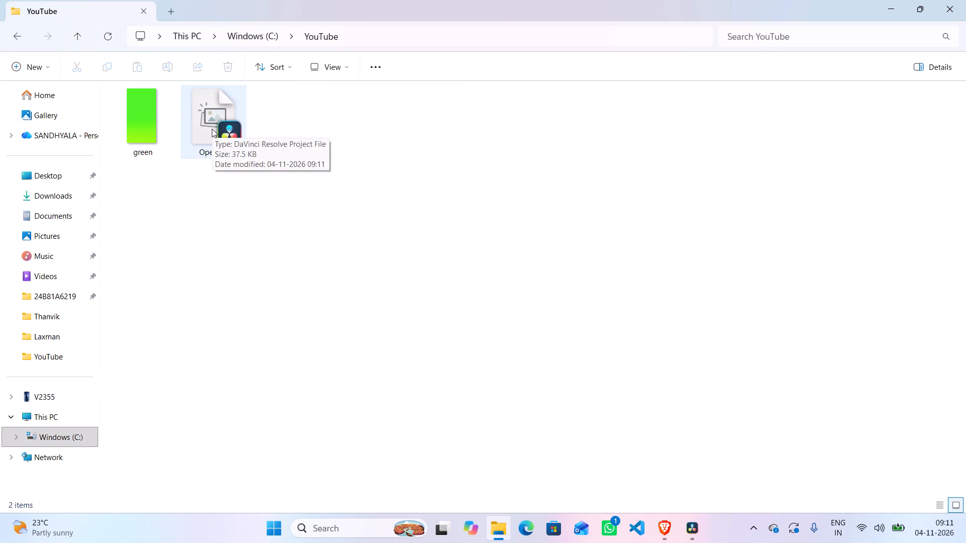
pyautogui.click(212, 129)
pyautogui.click(200, 64)
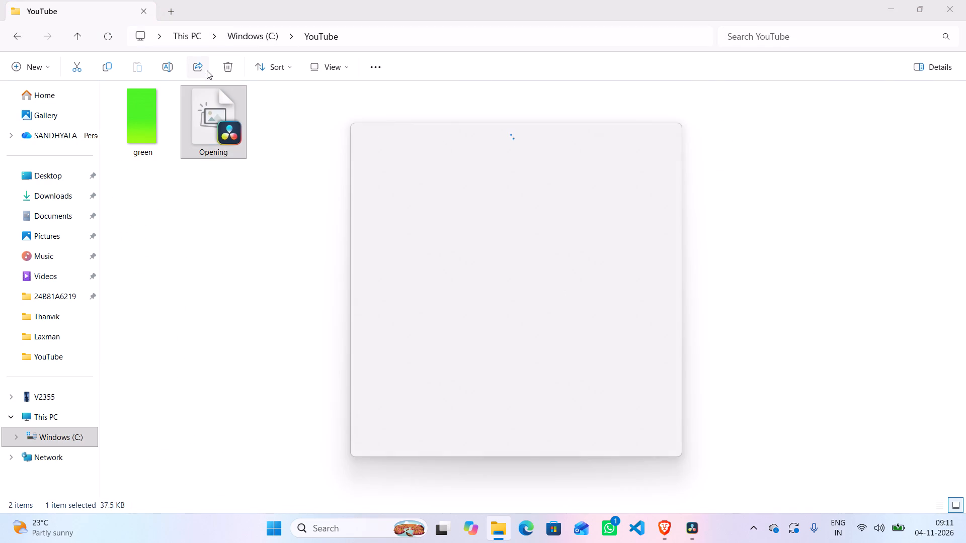
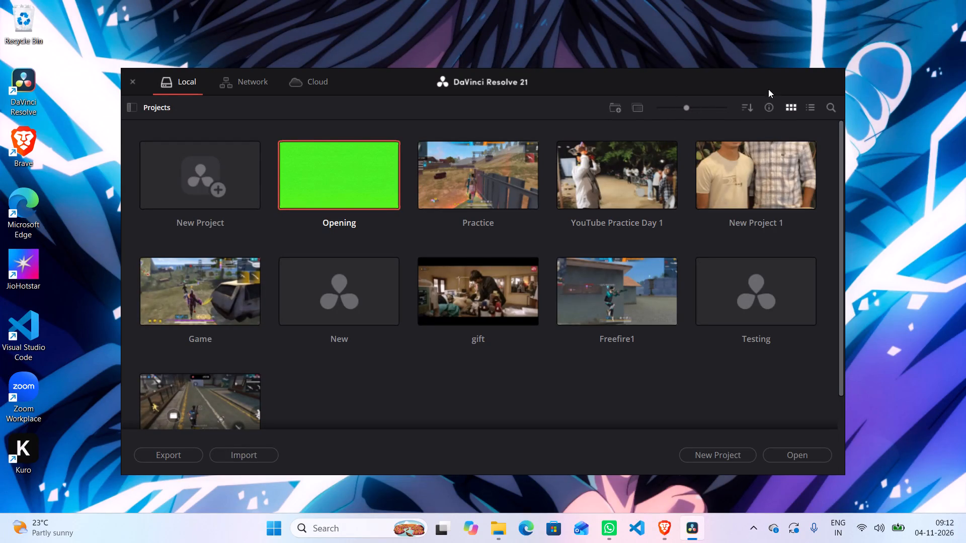
# Close DaVinci Resolve, switch to Brave, and search the web for "drp to mp4" in a new tab.
pyautogui.click(132, 78)
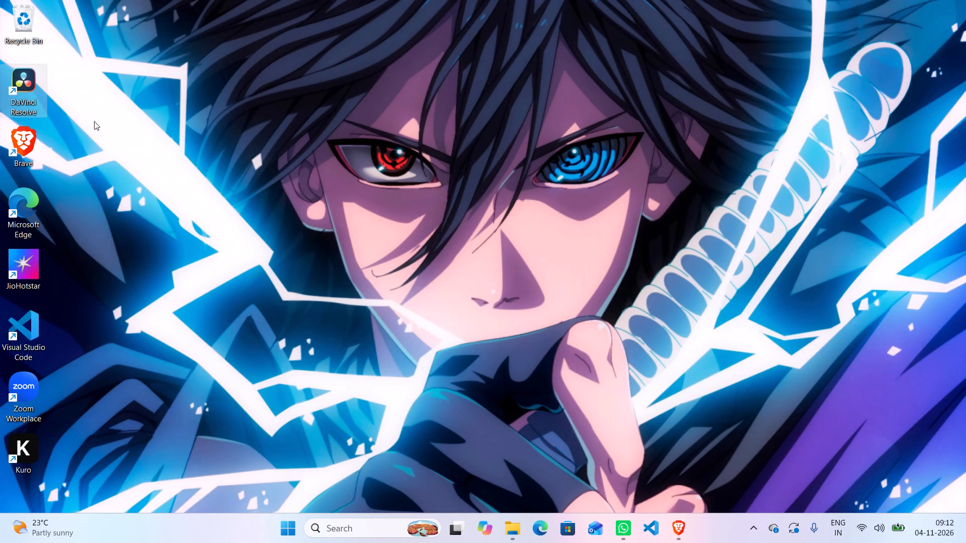
pyautogui.click(27, 144)
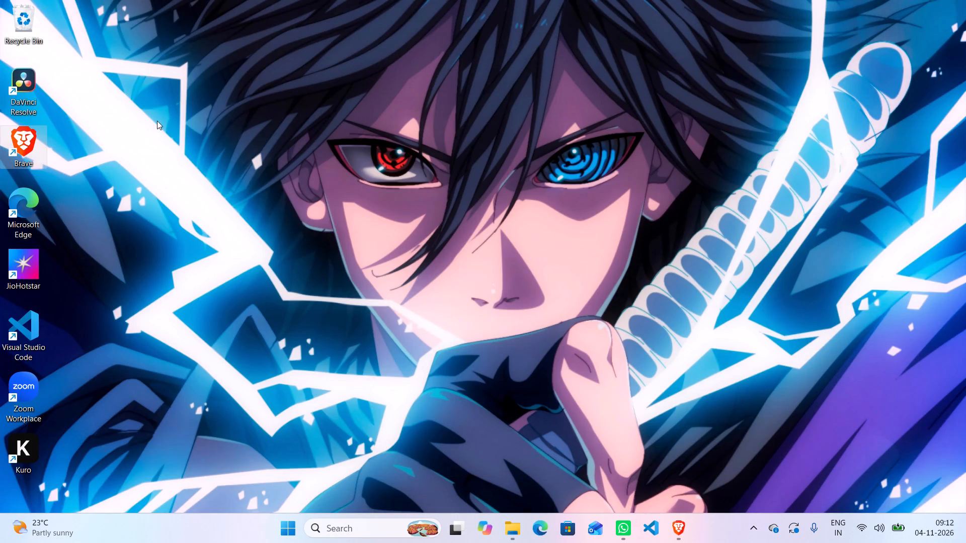
pyautogui.click(14, 142)
pyautogui.moveTo(28, 143); pyautogui.dragTo(28, 148)
pyautogui.click(28, 148)
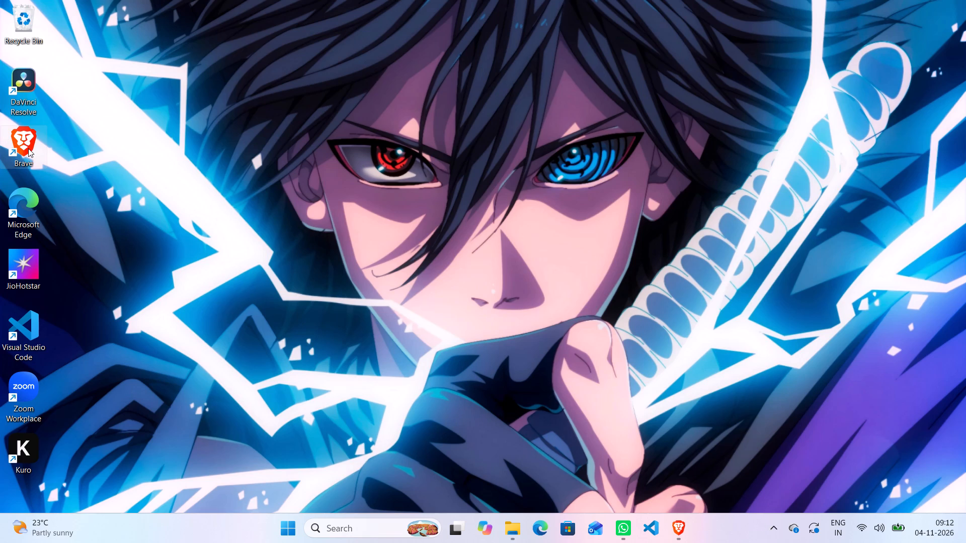
pyautogui.click(676, 528)
pyautogui.click(476, 16)
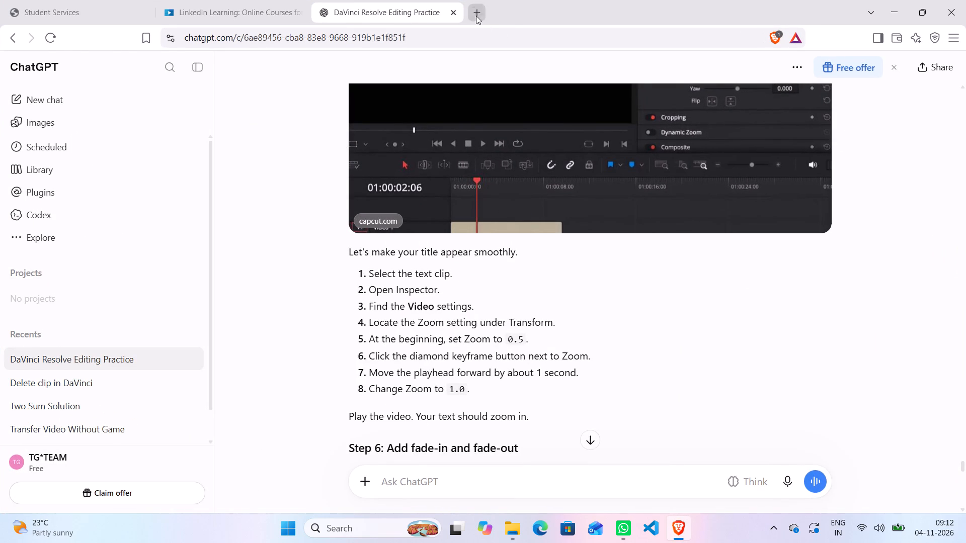
pyautogui.write('drp to mp')
pyautogui.press('4')
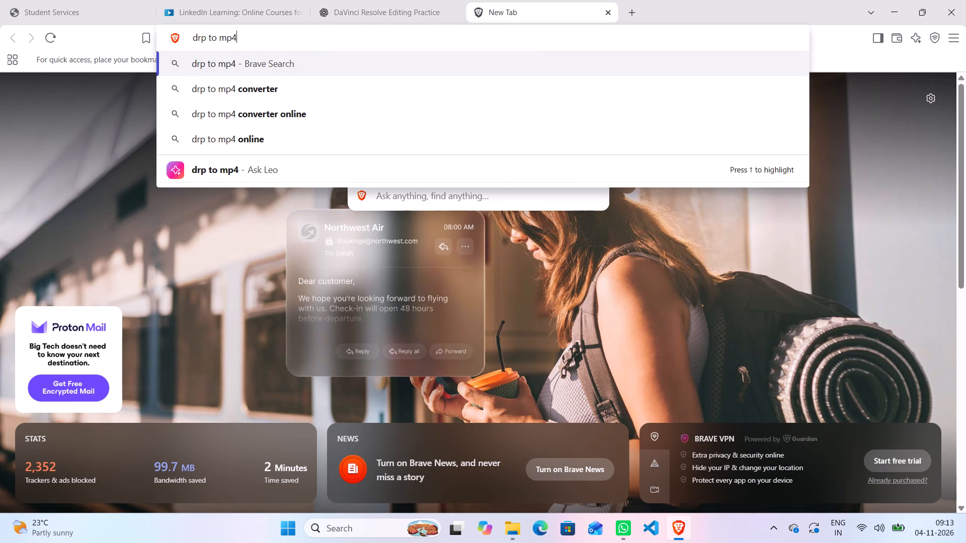
pyautogui.press('Return')
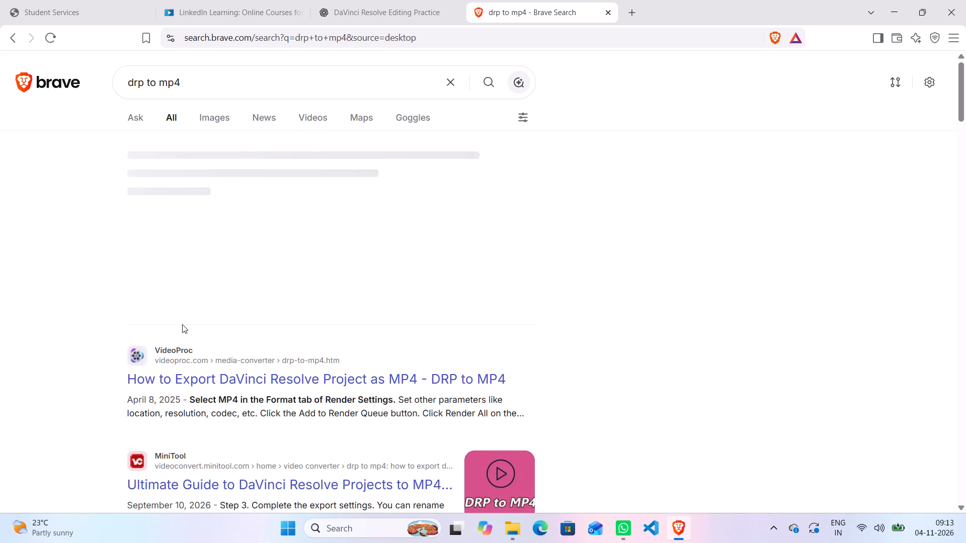
# Examine the VideoProc article on exporting a Resolve project as MP4, and read the expanded AI answer in the search results.
pyautogui.click(247, 381)
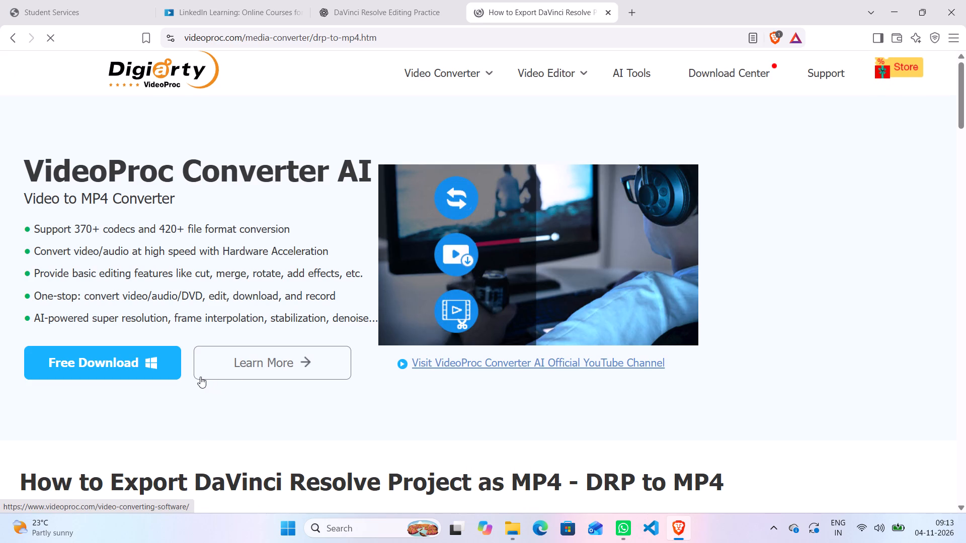
pyautogui.scroll(-6, 295, 273)
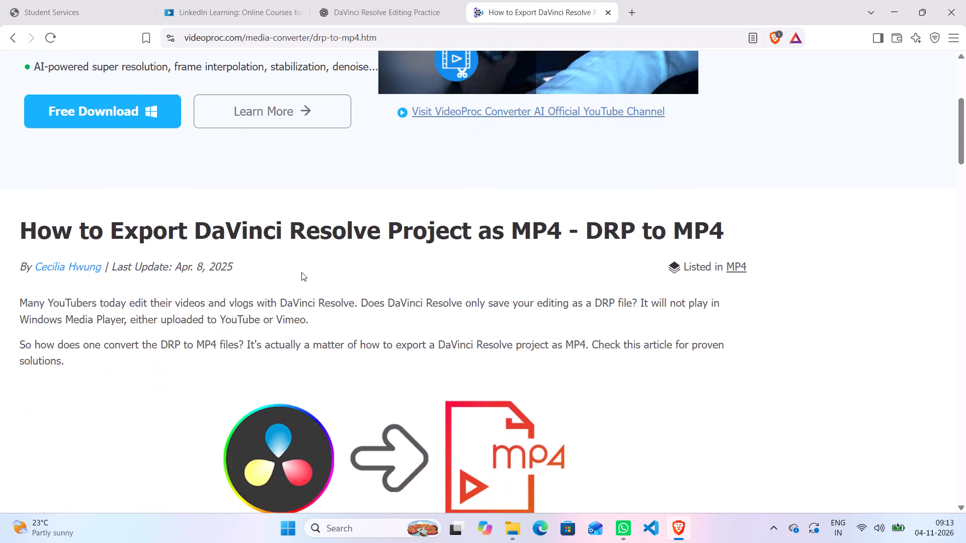
pyautogui.scroll(-8, 301, 272)
pyautogui.scroll(4, 301, 272)
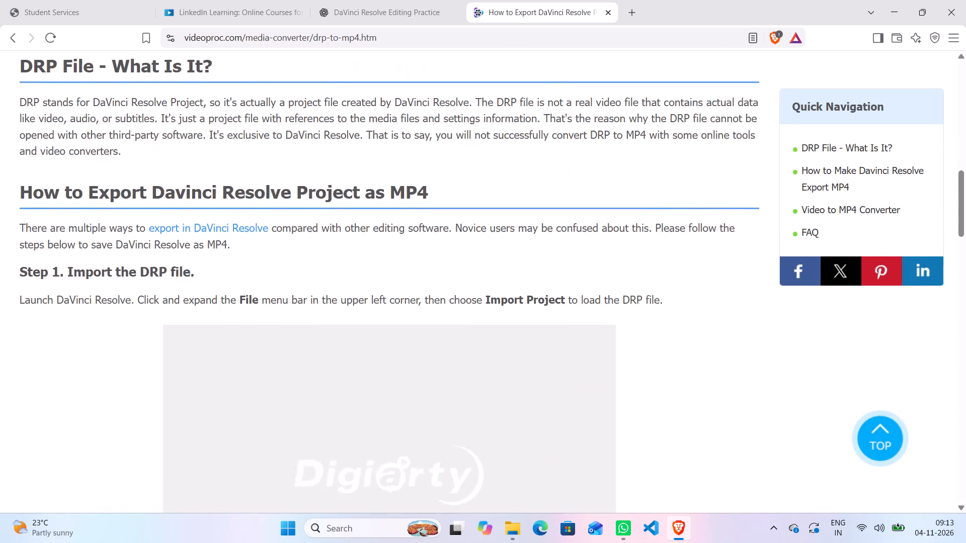
pyautogui.scroll(13, 301, 272)
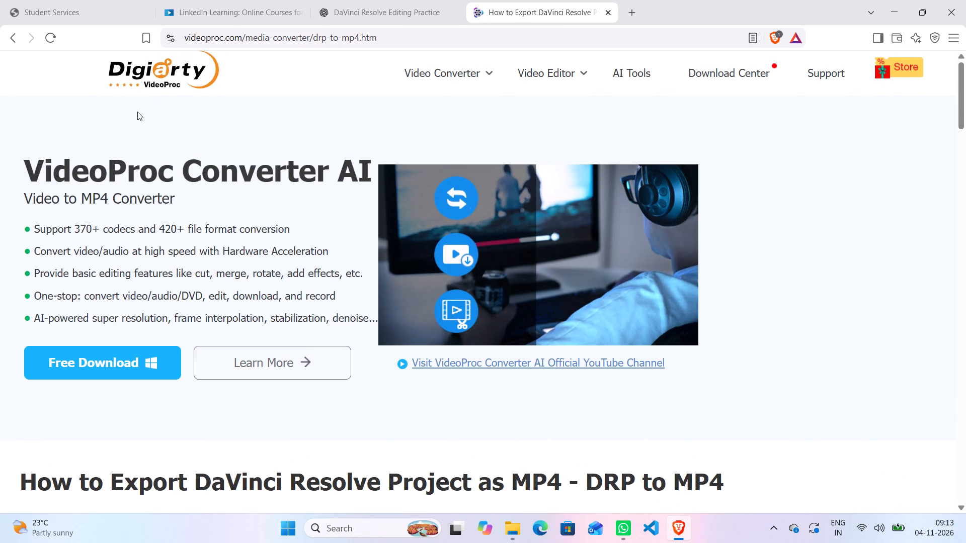
pyautogui.click(15, 31)
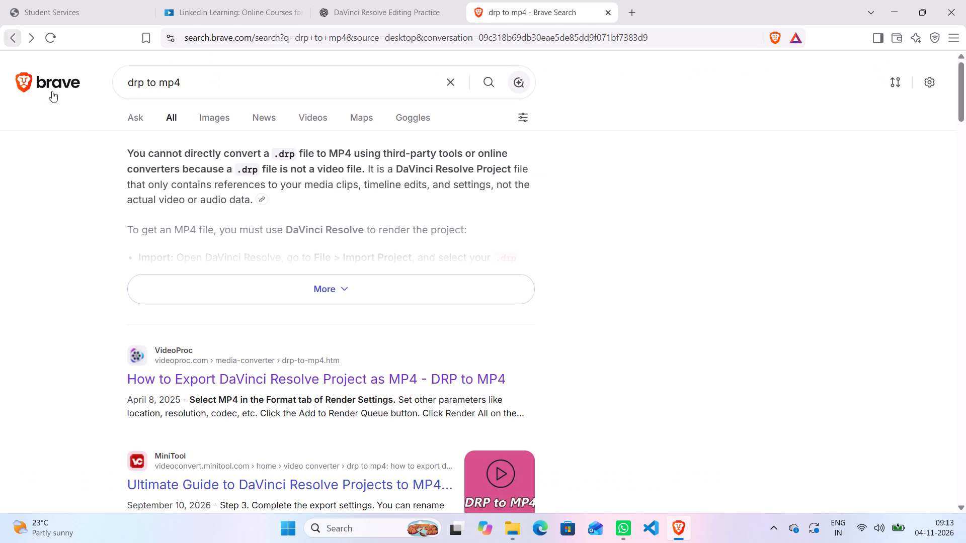
pyautogui.click(357, 290)
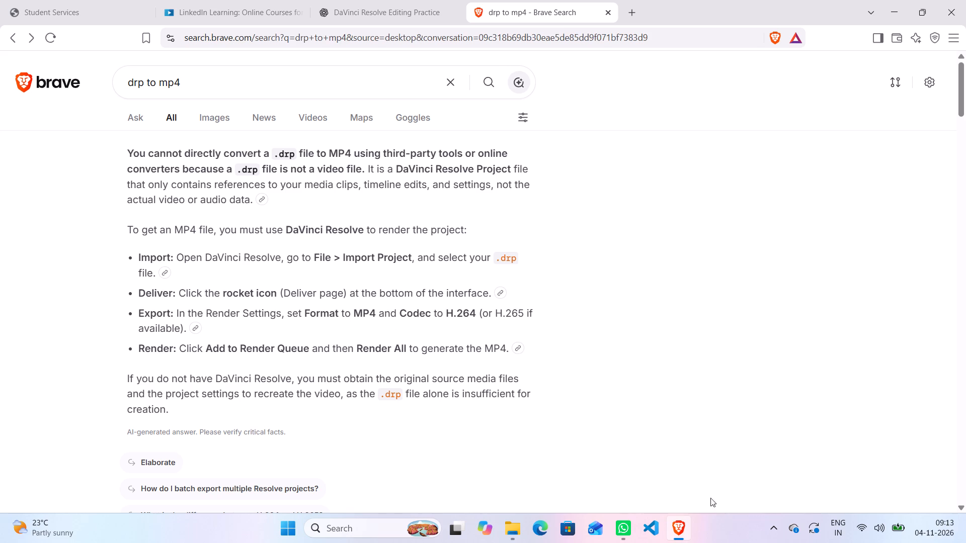
# Clear the browser from view, relaunch DaVinci Resolve from the desktop, and open the Opening project.
pyautogui.click(901, 1)
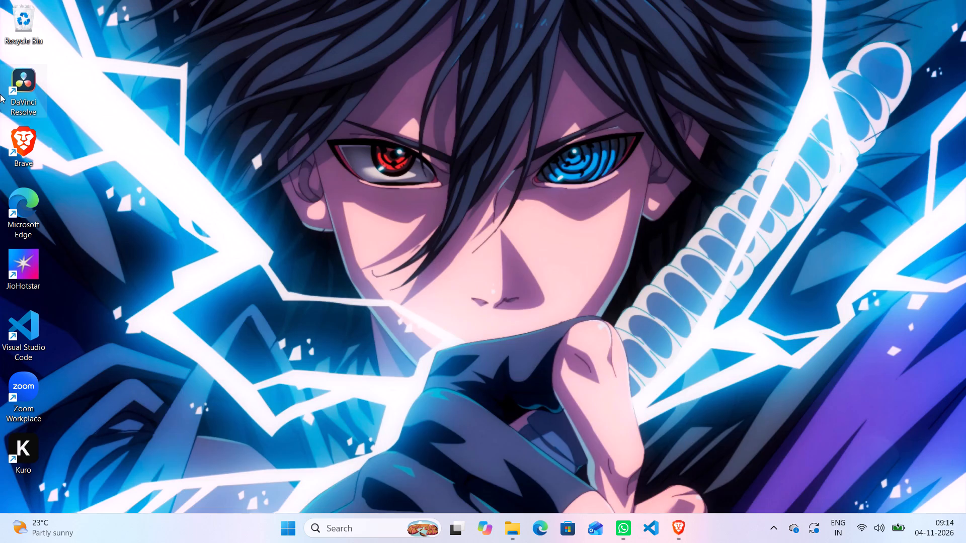
pyautogui.doubleClick(30, 78)
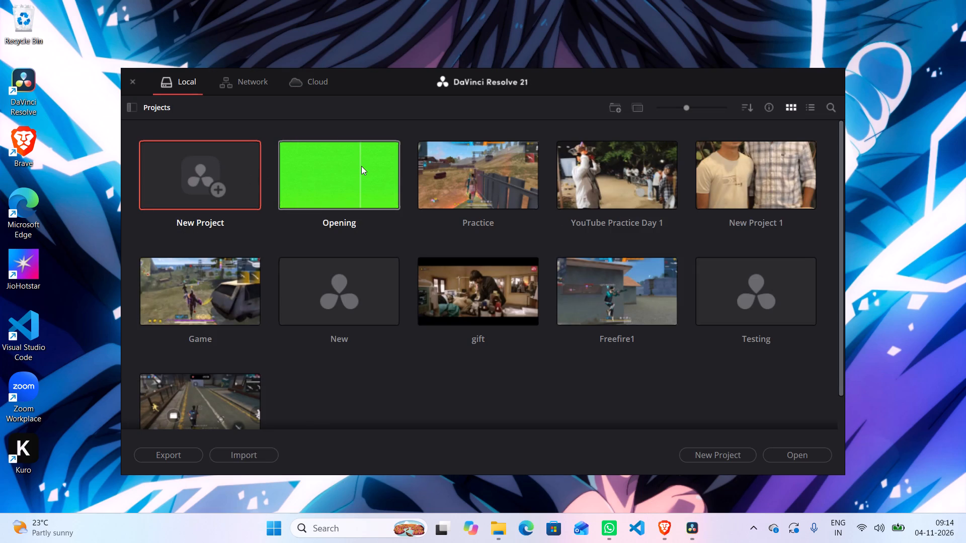
pyautogui.doubleClick(361, 166)
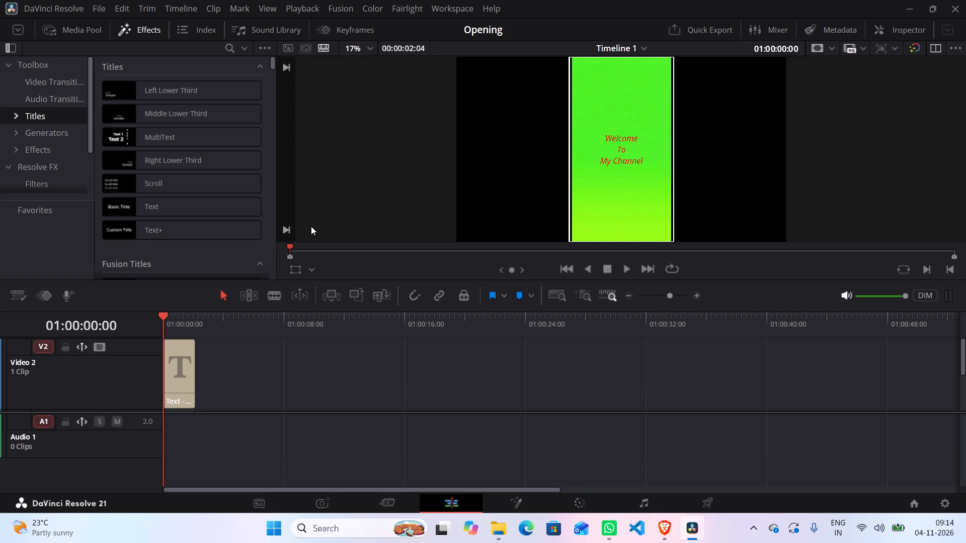
# Play the Opening timeline through to its end.
pyautogui.scroll(4, 320, 325)
pyautogui.press('space')
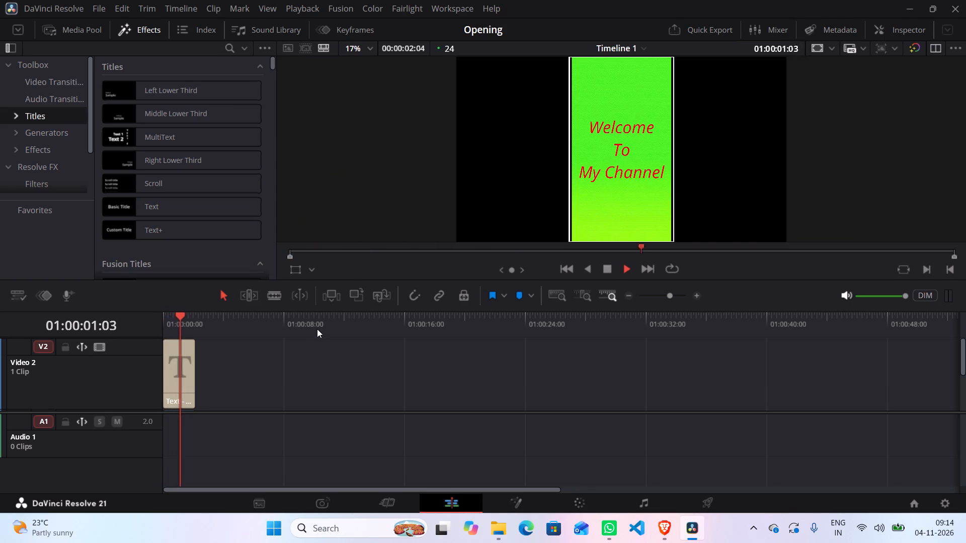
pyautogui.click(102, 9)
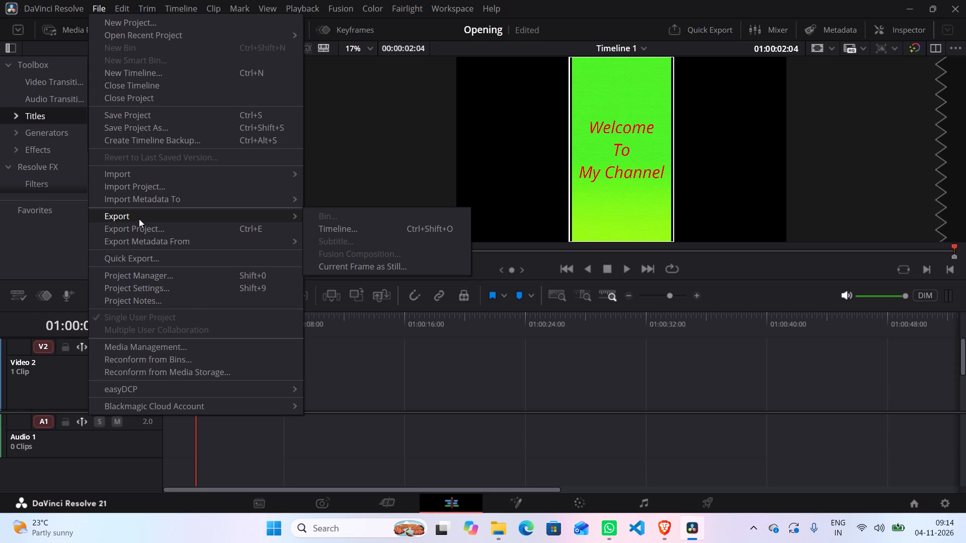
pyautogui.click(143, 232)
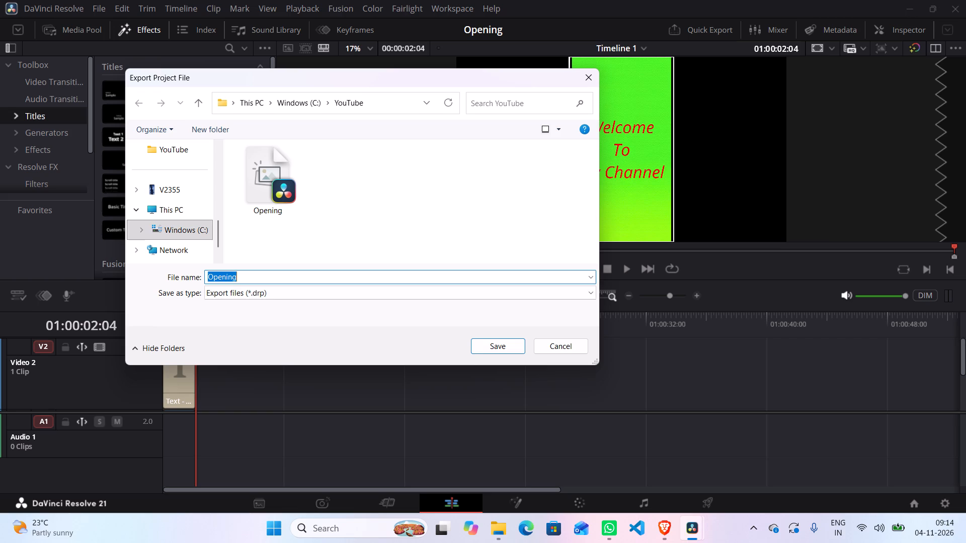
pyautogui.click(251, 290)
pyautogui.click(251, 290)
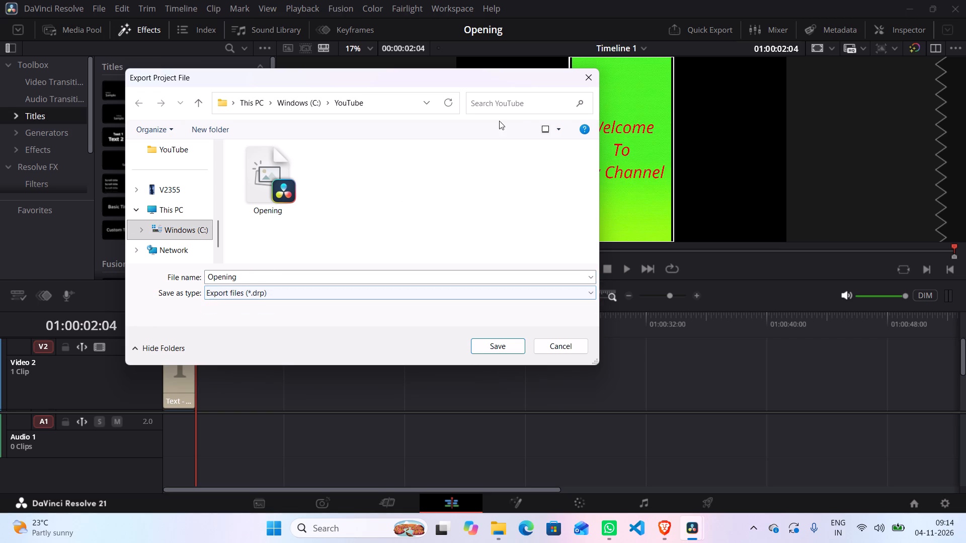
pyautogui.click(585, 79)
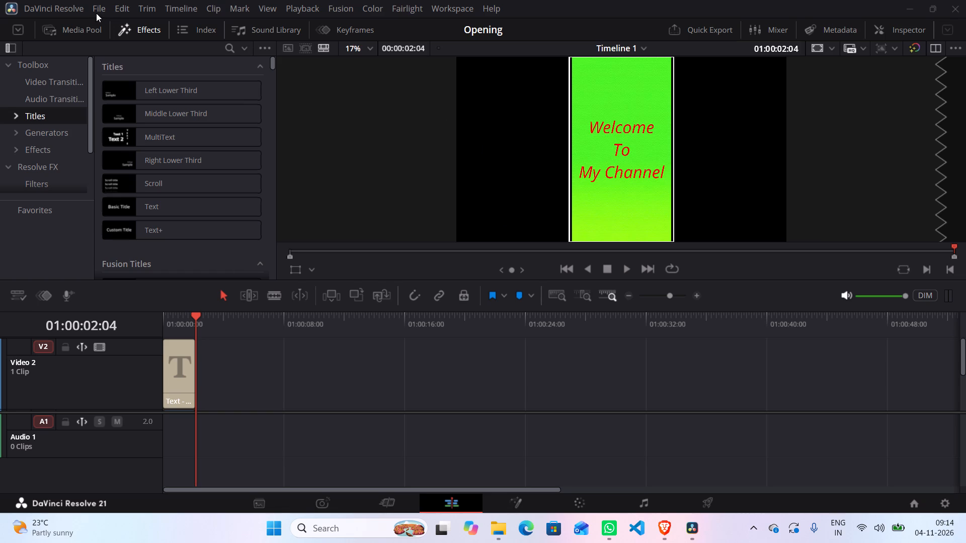
# Recheck the drp to mp4 instructions in Brave and return to DaVinci Resolve.
pyautogui.hotkey('alt', 'Tab')
pyautogui.hotkey('alt', 'Tab')
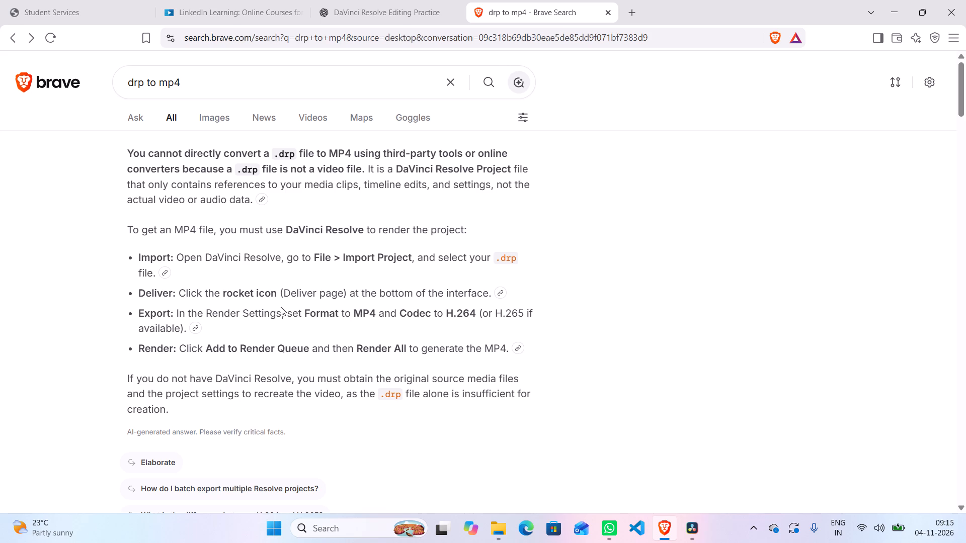
pyautogui.hotkey('alt', 'Tab')
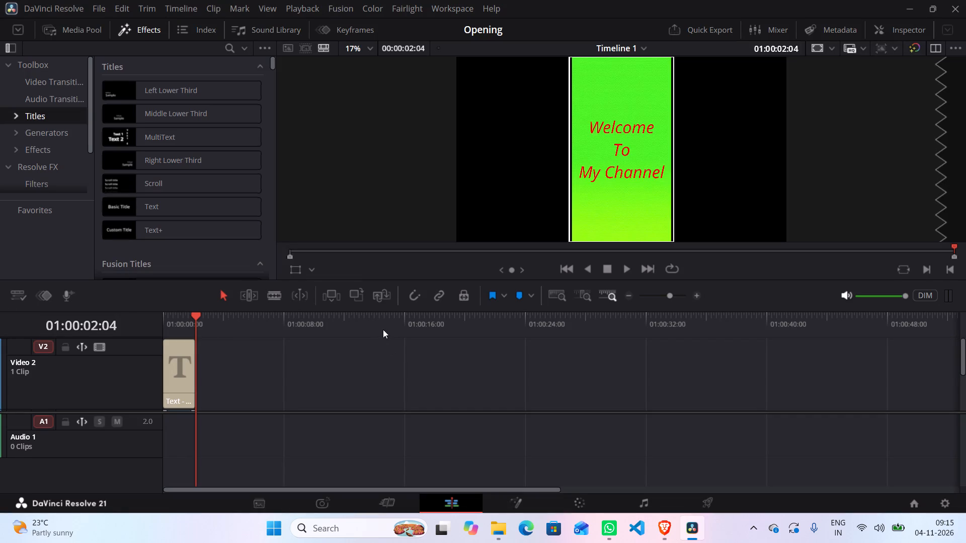
# Return the playhead to the start of the timeline at 01:00:00:00.
pyautogui.moveTo(194, 313); pyautogui.dragTo(177, 317)
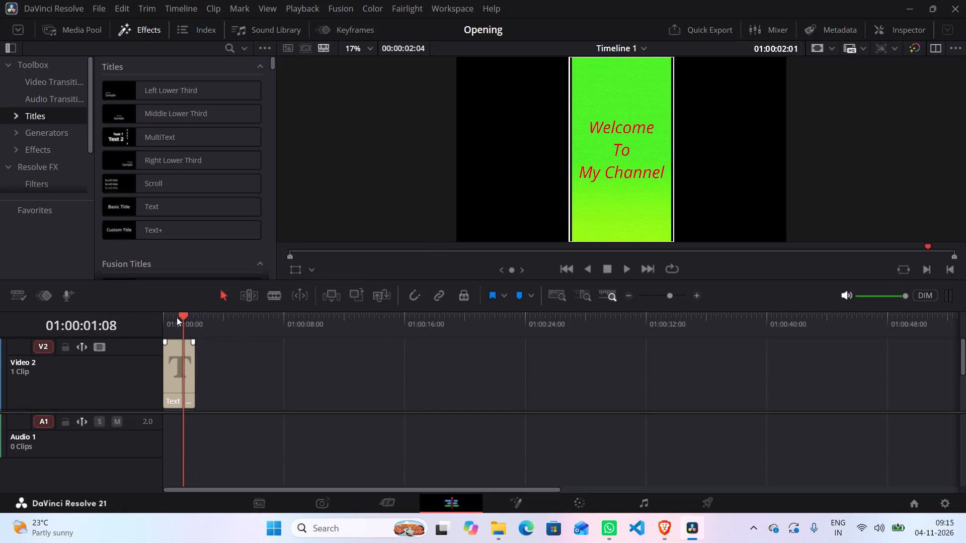
pyautogui.moveTo(177, 317); pyautogui.dragTo(127, 315)
pyautogui.scroll(3, 0, 32)
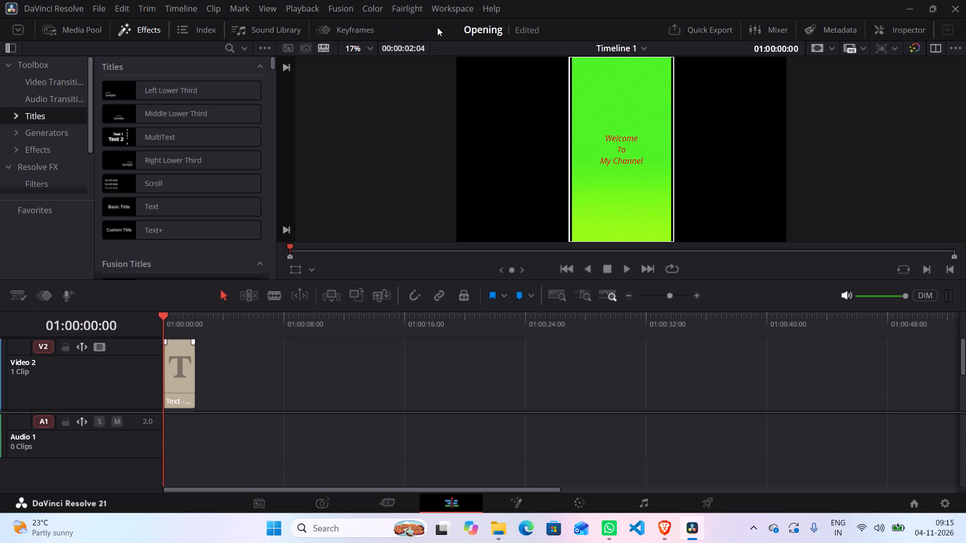
# Open the Deliver page for the Opening project's timeline.
pyautogui.click(707, 502)
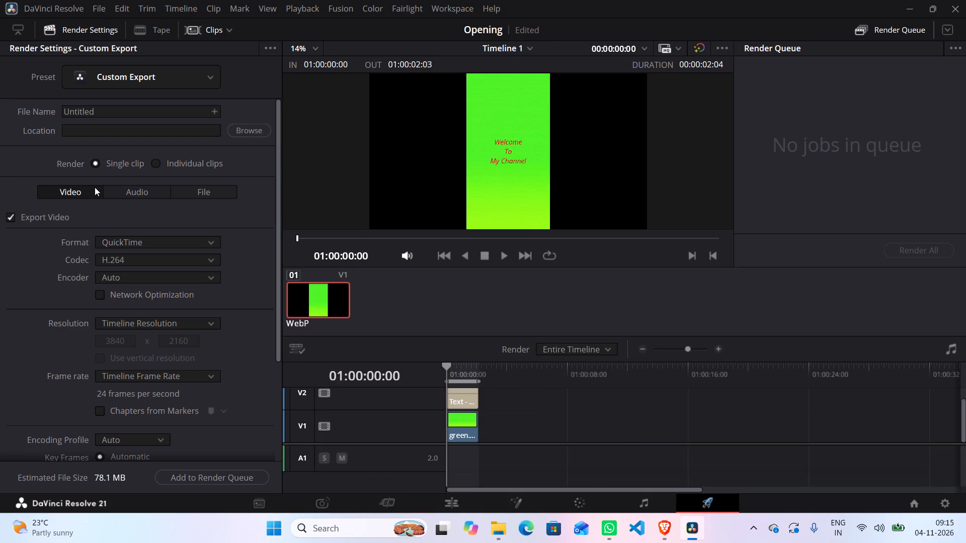
# Examine the video render settings on the Deliver page and compare them with the MP4 export instructions in Brave.
pyautogui.hotkey('alt', 'Tab')
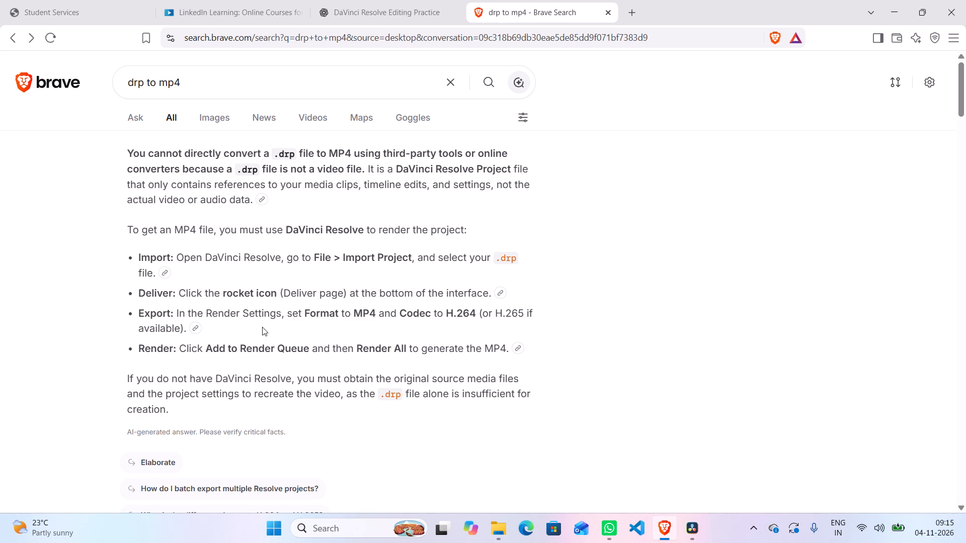
pyautogui.hotkey('alt', 'Tab')
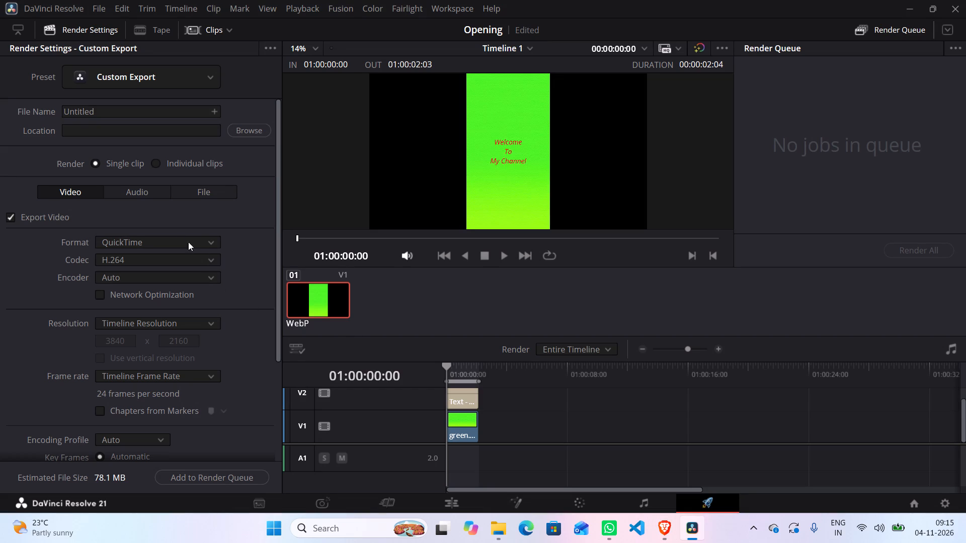
pyautogui.click(71, 158)
pyautogui.click(73, 193)
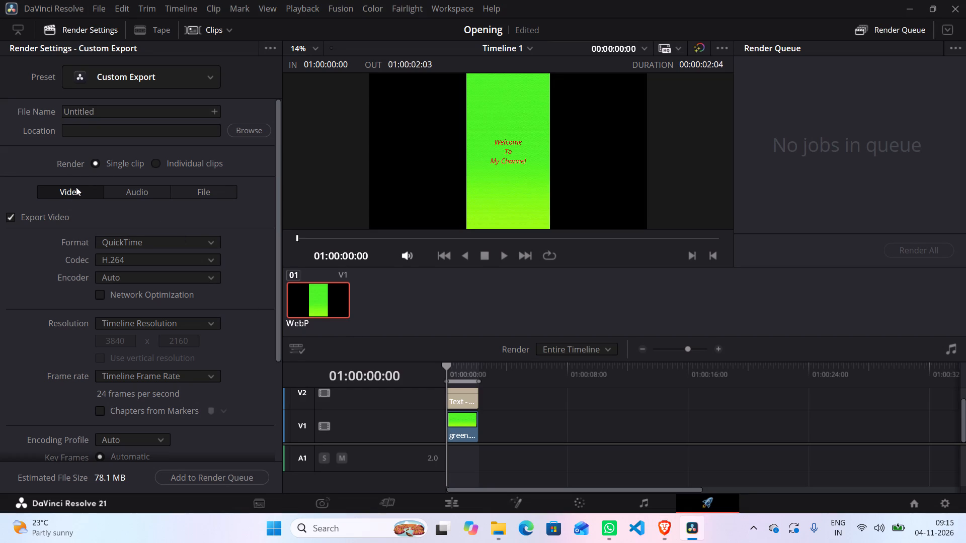
pyautogui.click(76, 187)
pyautogui.scroll(-9, 171, 261)
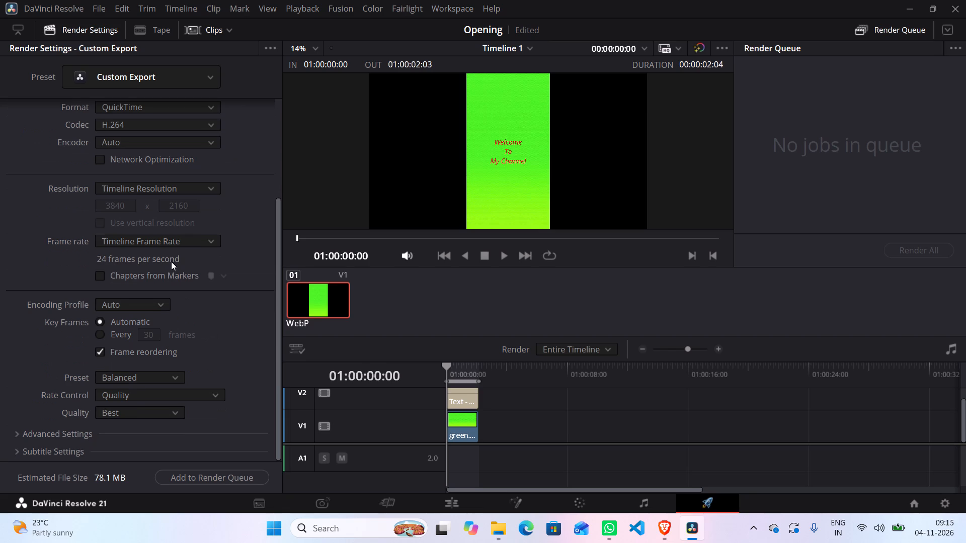
pyautogui.scroll(-2, 171, 261)
pyautogui.scroll(9, 171, 261)
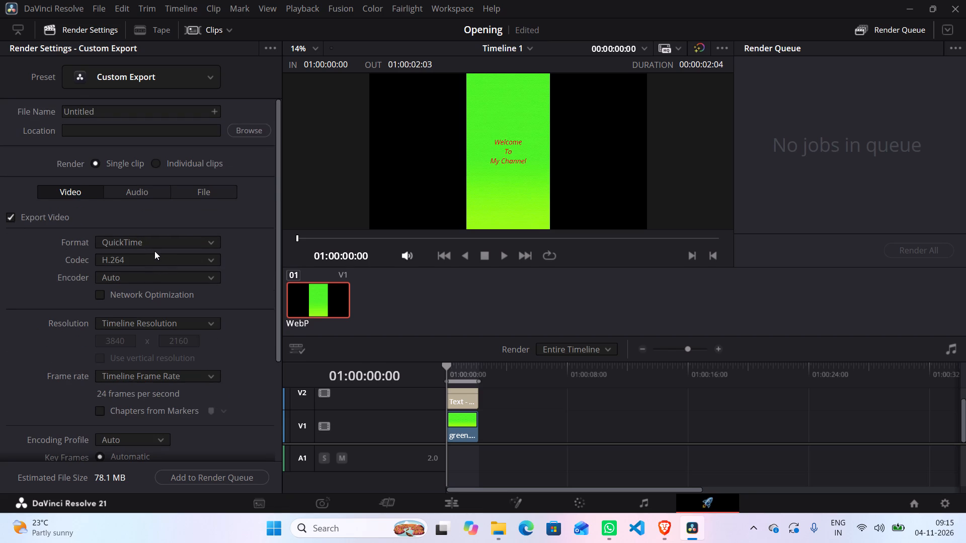
pyautogui.hotkey('alt', 'Tab')
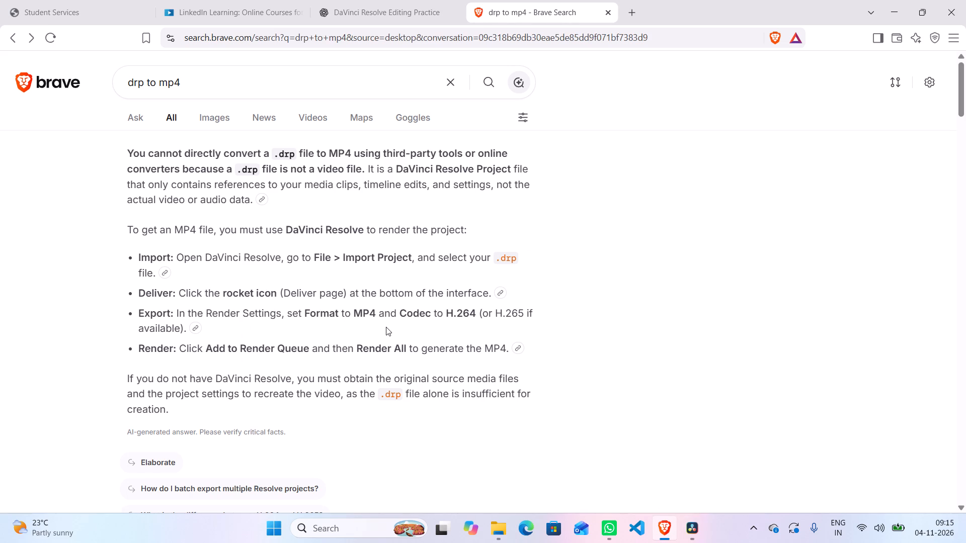
# Set the video render format to MP4 and the codec to H.264 in DaVinci Resolve.
pyautogui.hotkey('alt', 'Tab')
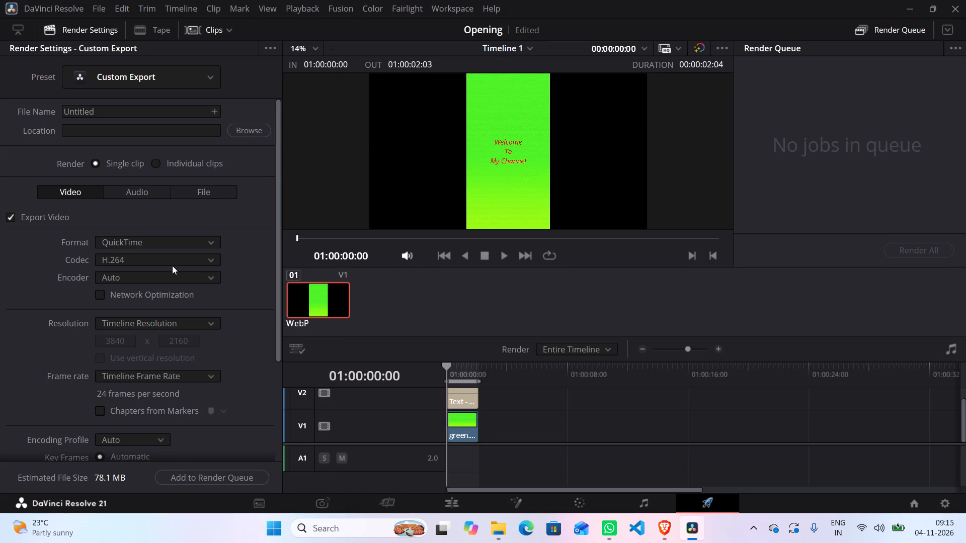
pyautogui.hotkey('alt', 'Tab')
pyautogui.hotkey('alt', 'Tab')
pyautogui.click(215, 242)
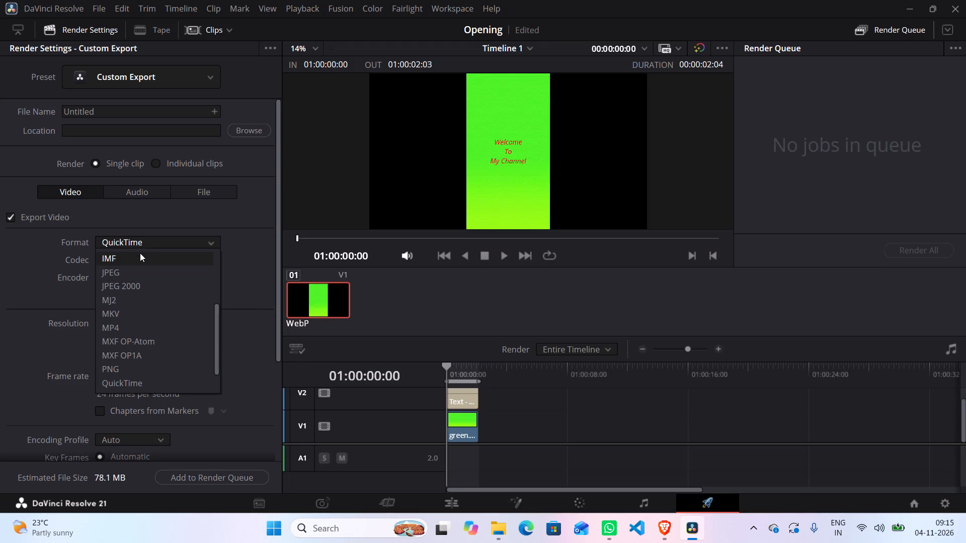
pyautogui.click(129, 325)
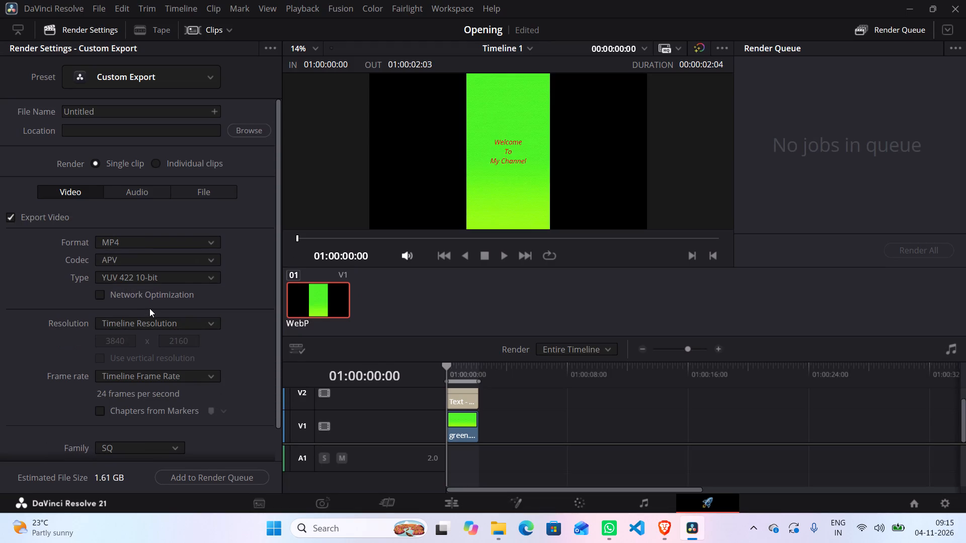
pyautogui.click(151, 256)
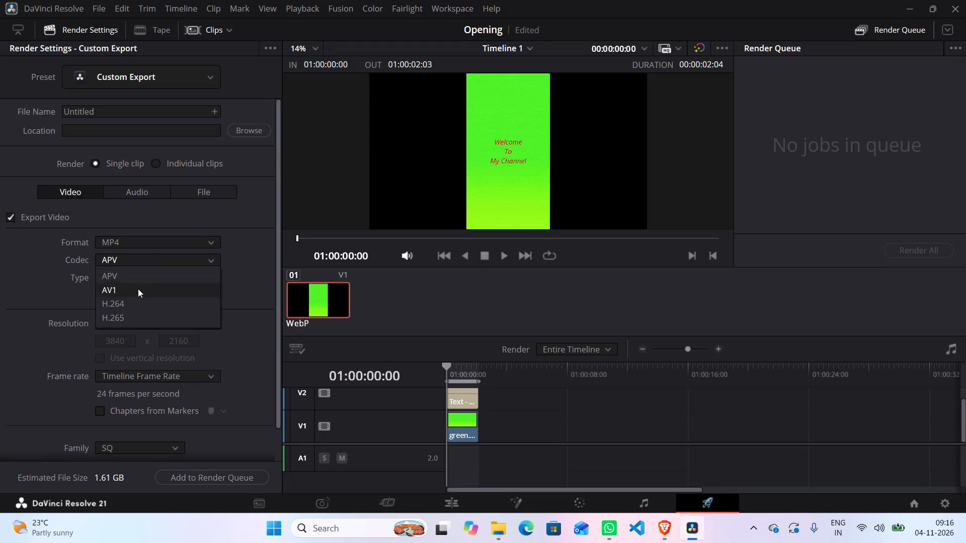
pyautogui.click(131, 305)
# Compare the render settings with the MP4 export instructions in Brave and return to DaVinci Resolve.
pyautogui.hotkey('alt', 'Tab')
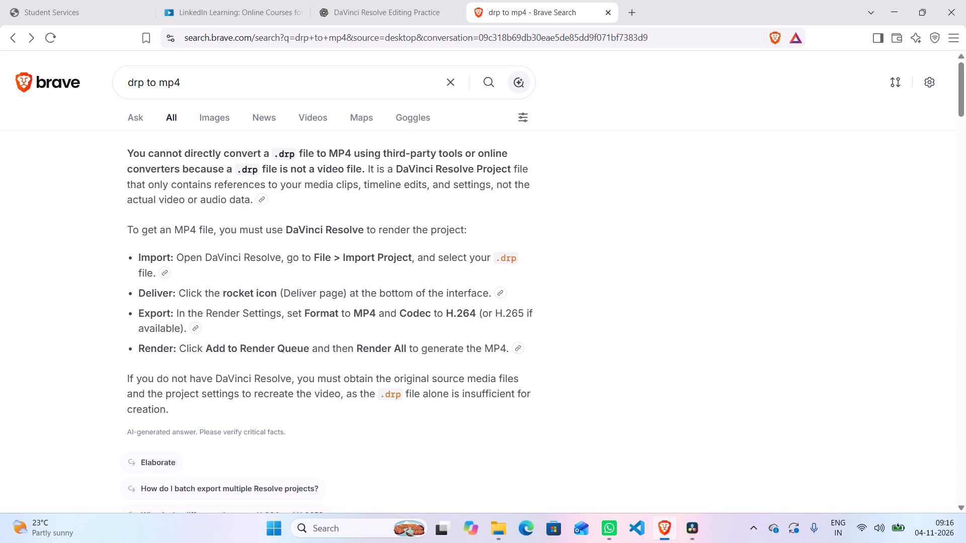
pyautogui.hotkey('alt', 'Tab')
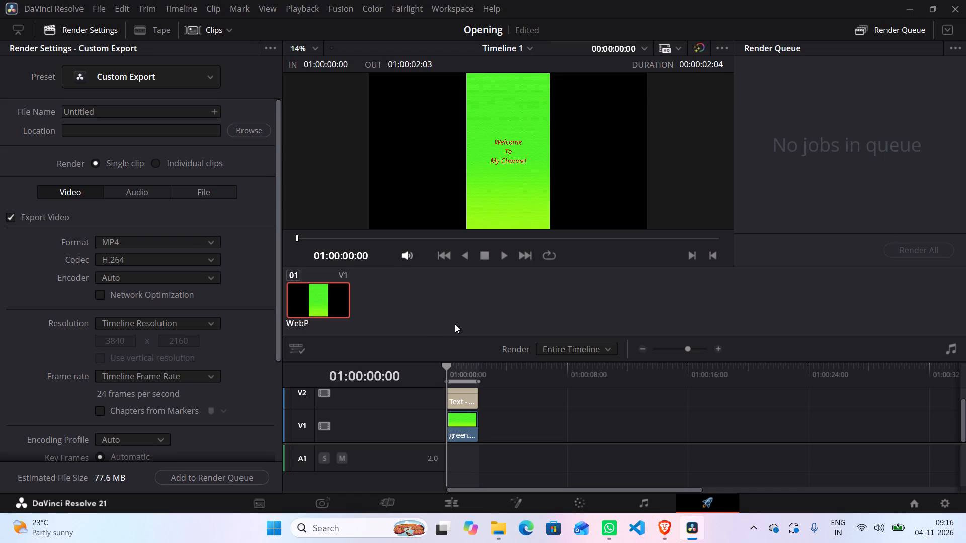
pyautogui.hotkey('alt', 'Tab')
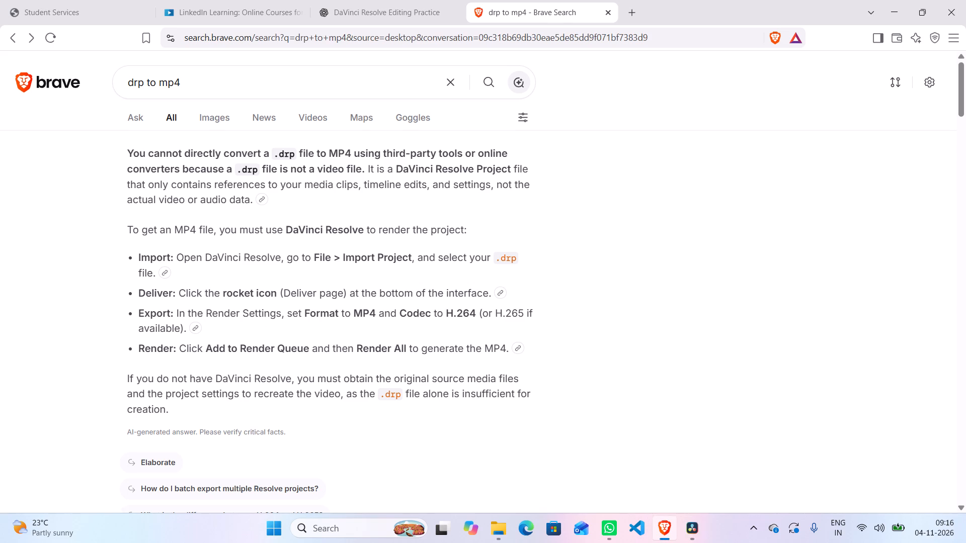
pyautogui.hotkey('alt', 'Tab')
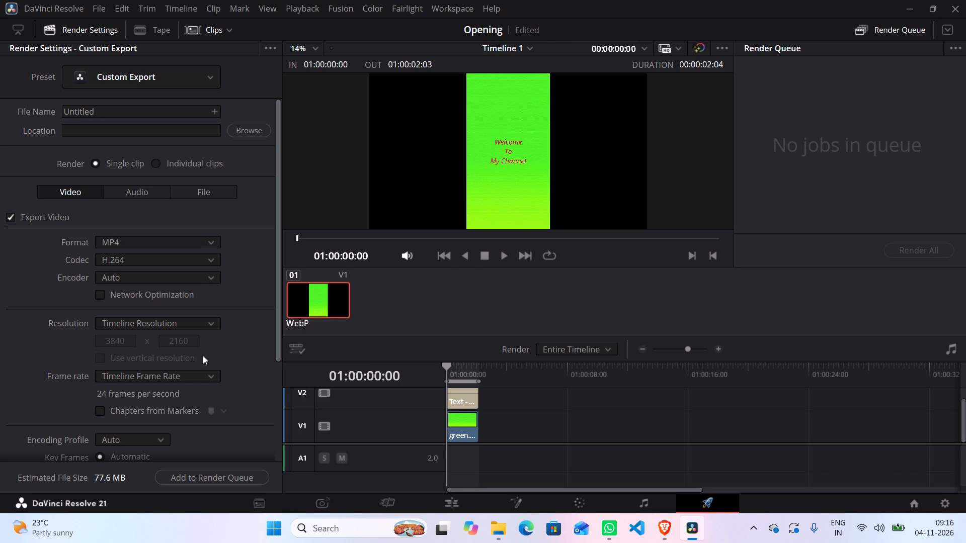
pyautogui.scroll(-1, 204, 351)
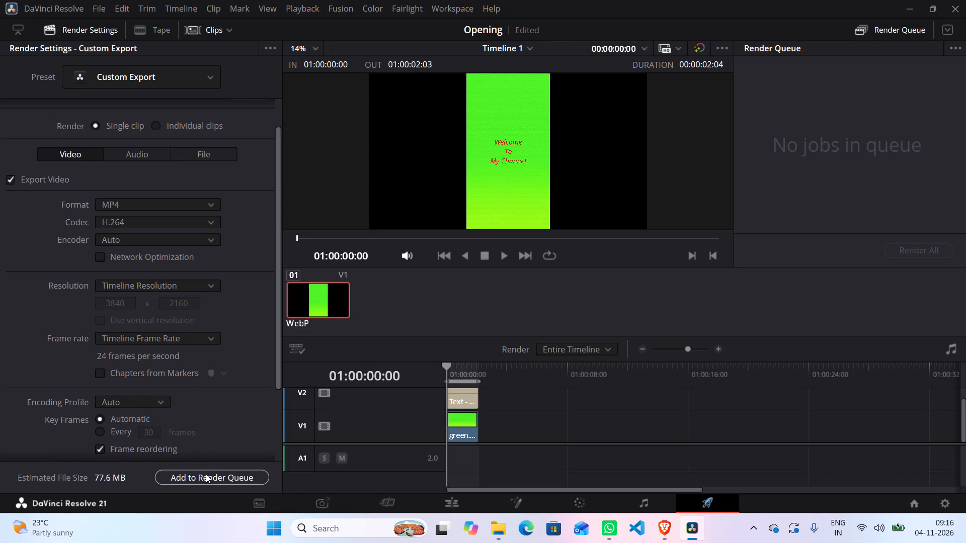
pyautogui.hotkey('alt', 'Tab')
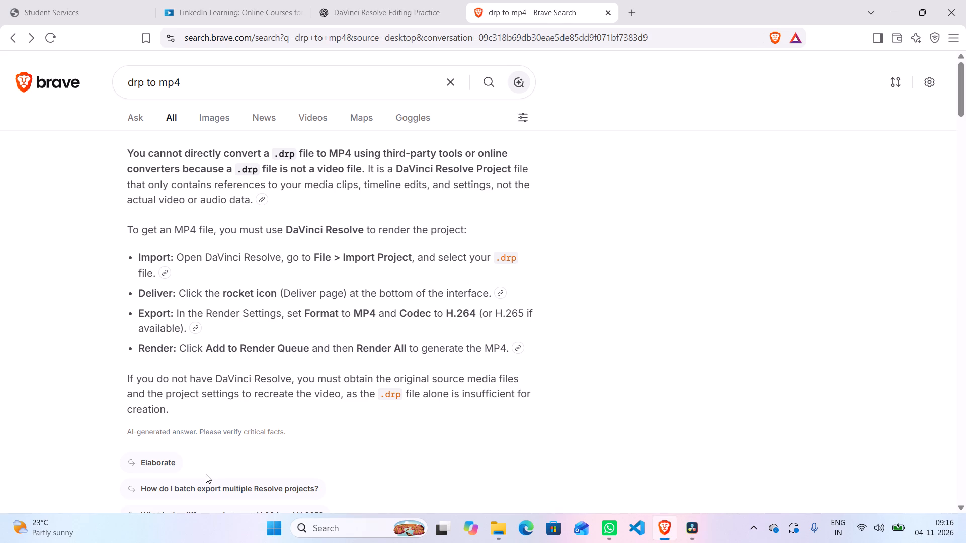
pyautogui.hotkey('alt', 'Tab')
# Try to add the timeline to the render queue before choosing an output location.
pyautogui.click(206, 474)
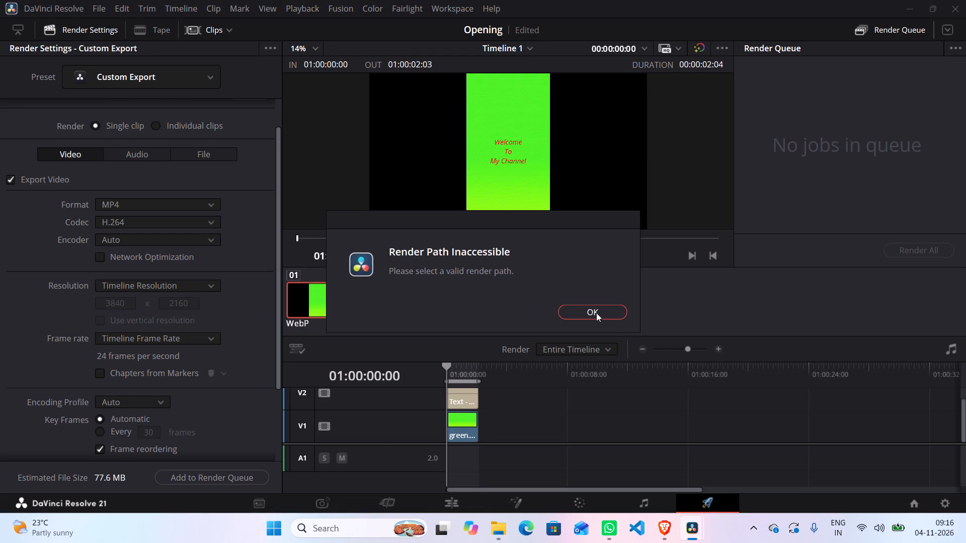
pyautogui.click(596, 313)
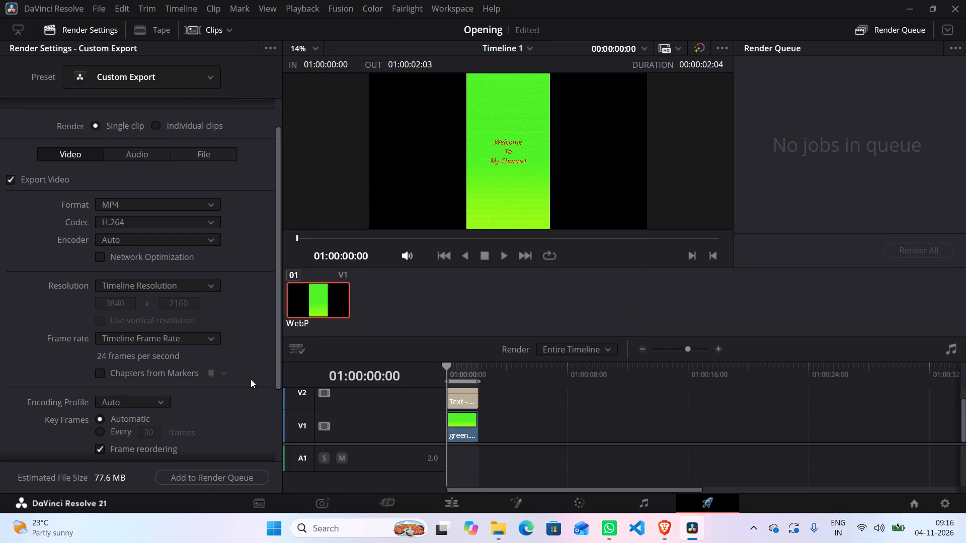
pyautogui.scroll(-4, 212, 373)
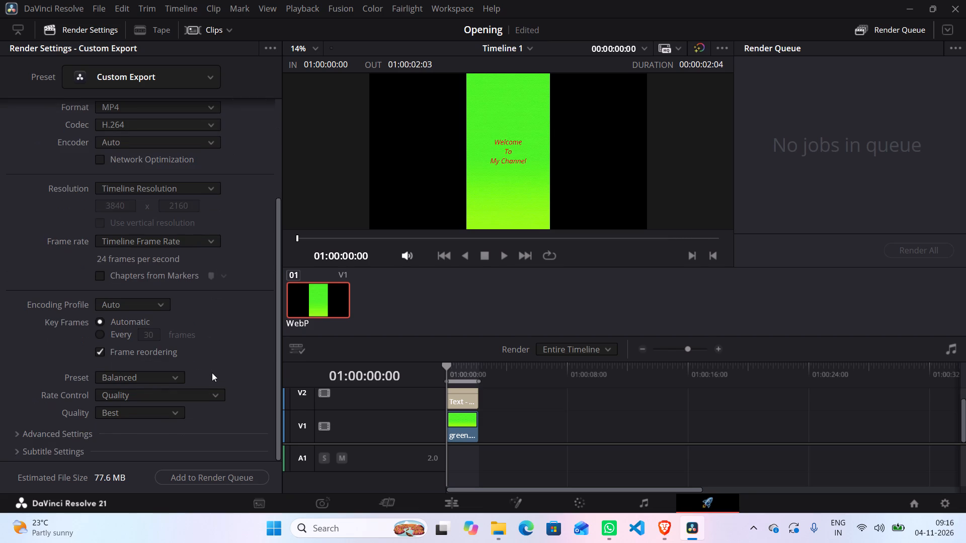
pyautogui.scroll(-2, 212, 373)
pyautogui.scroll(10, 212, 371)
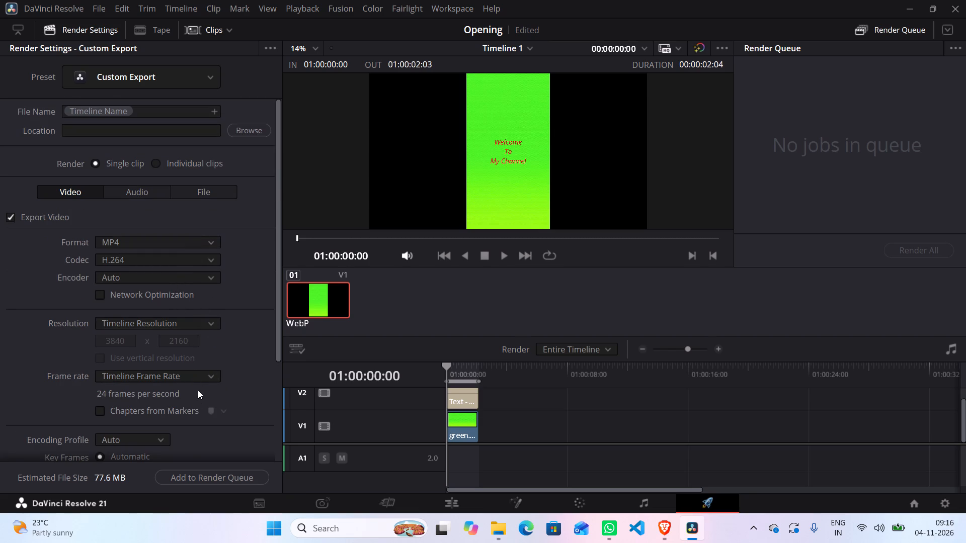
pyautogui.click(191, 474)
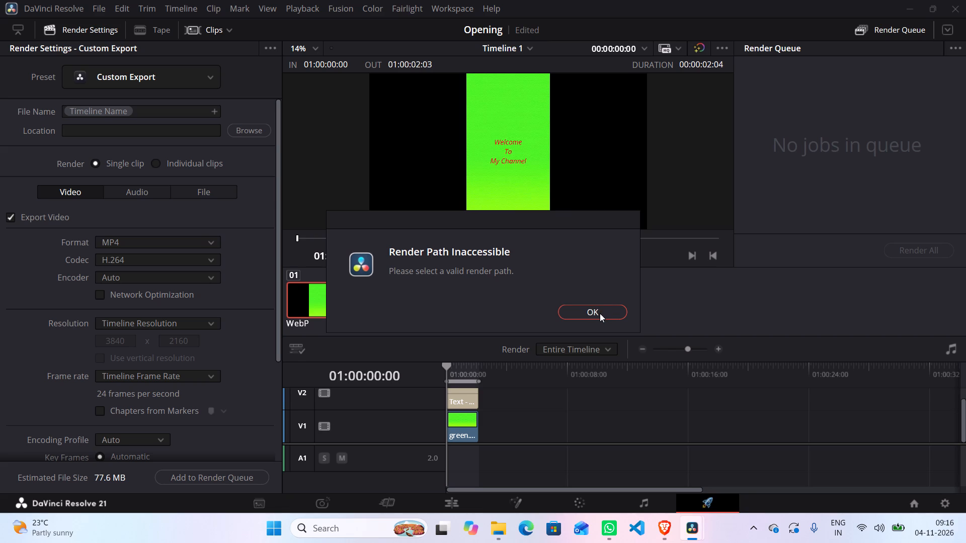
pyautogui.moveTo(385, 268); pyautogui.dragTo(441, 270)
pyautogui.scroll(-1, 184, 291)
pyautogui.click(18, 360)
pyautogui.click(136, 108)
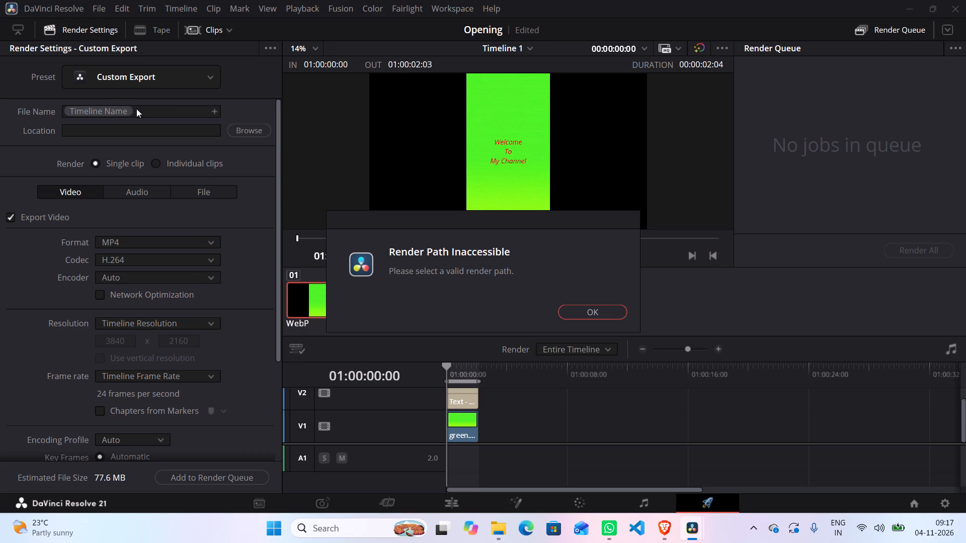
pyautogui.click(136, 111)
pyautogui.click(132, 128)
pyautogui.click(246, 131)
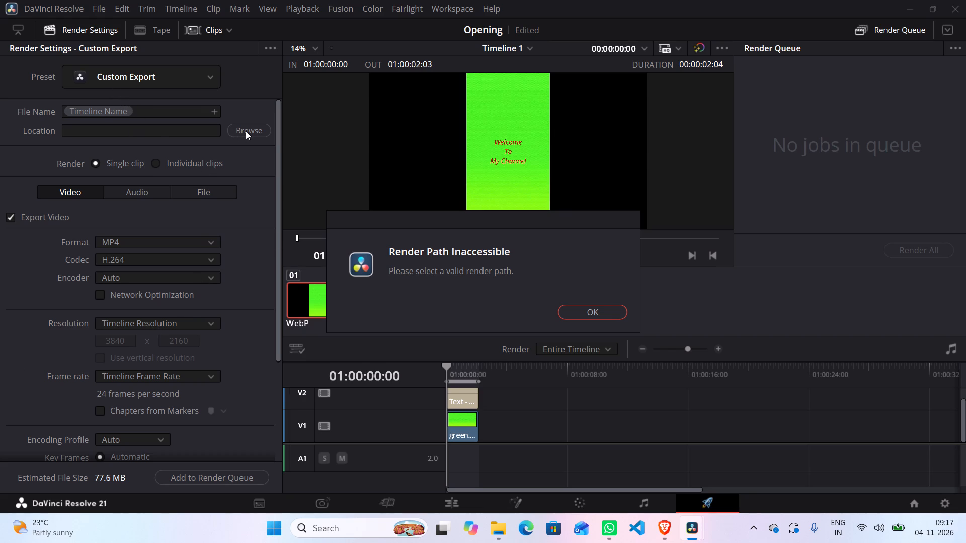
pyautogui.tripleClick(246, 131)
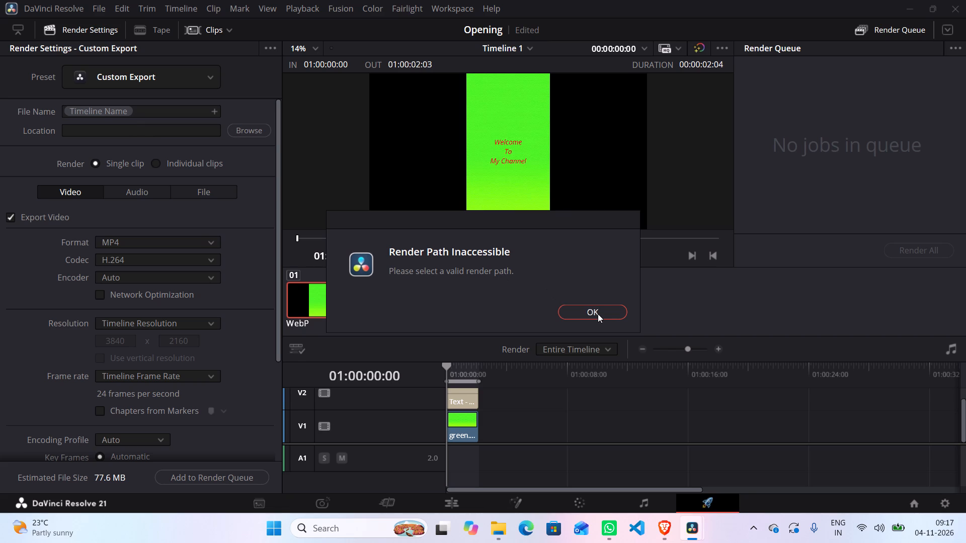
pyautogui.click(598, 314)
# Set the render destination to the YouTube folder on the C: drive with the file name opening.
pyautogui.click(249, 131)
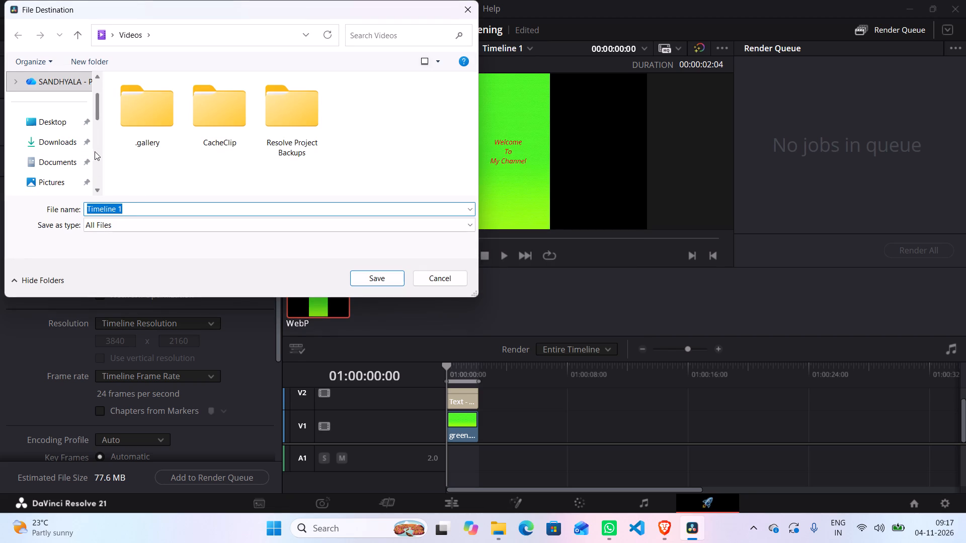
pyautogui.scroll(-6, 74, 169)
pyautogui.click(72, 143)
pyautogui.scroll(-3, 252, 162)
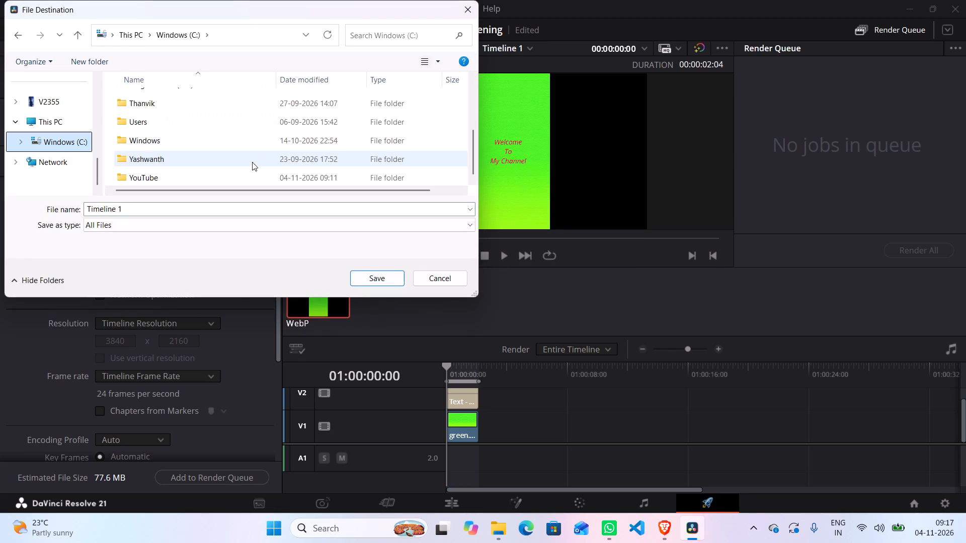
pyautogui.scroll(-2, 252, 162)
pyautogui.doubleClick(150, 175)
pyautogui.click(146, 207)
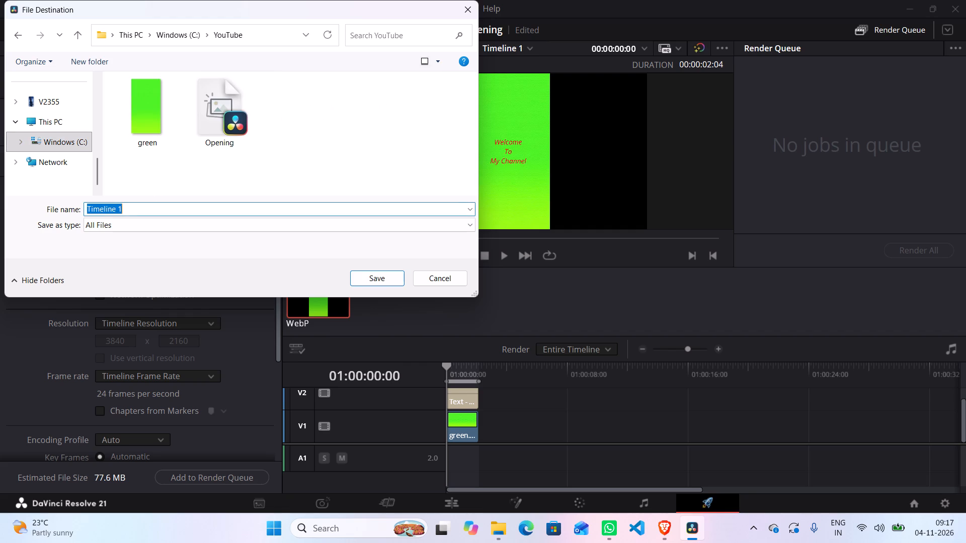
pyautogui.press('BackSpace')
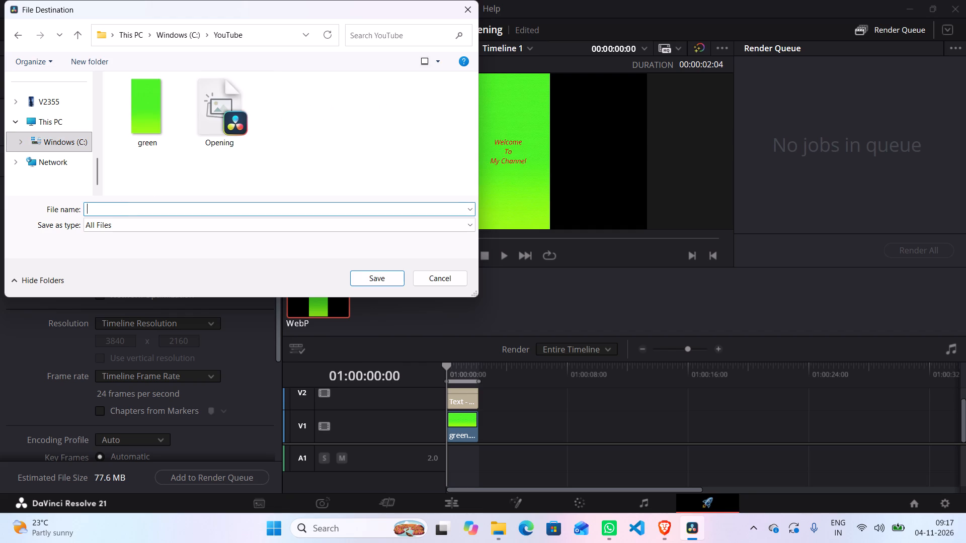
pyautogui.write('opening')
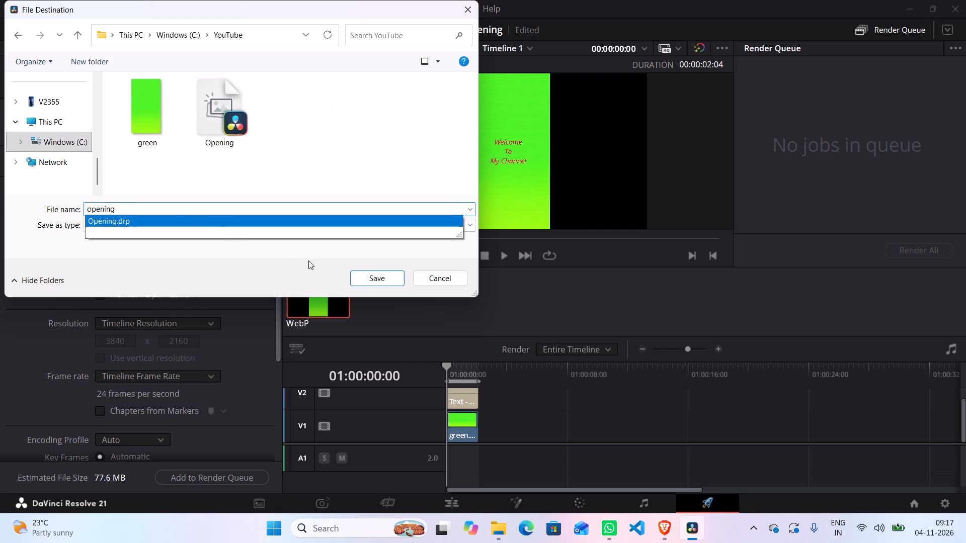
pyautogui.click(366, 276)
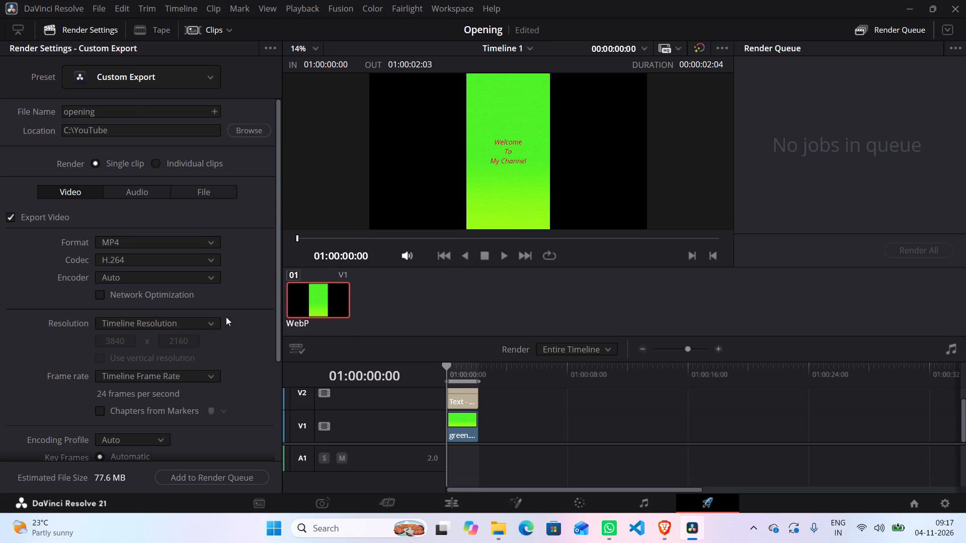
# Add the opening MP4 export to the render queue.
pyautogui.click(196, 475)
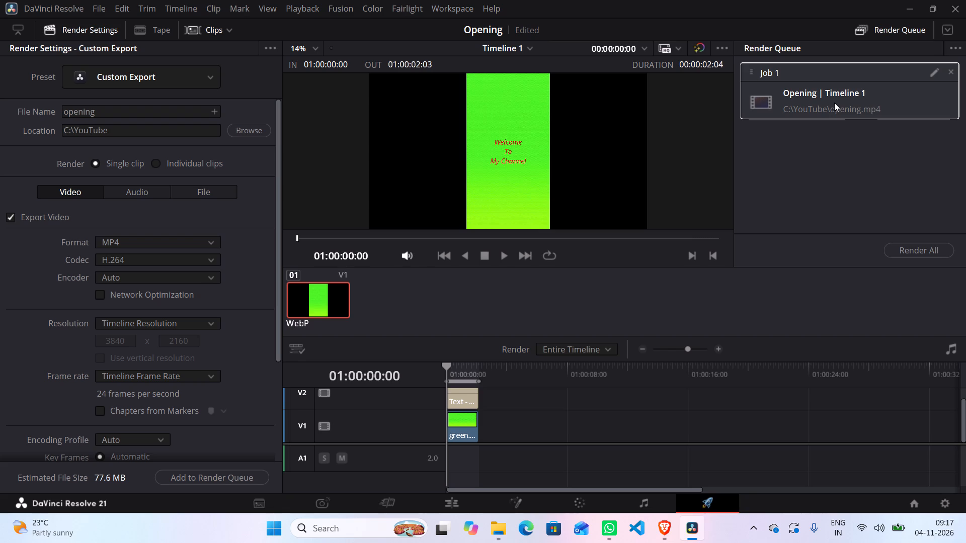
# Check the refreshed YouTube folder in File Explorer for the exported video and return to DaVinci Resolve.
pyautogui.click(495, 522)
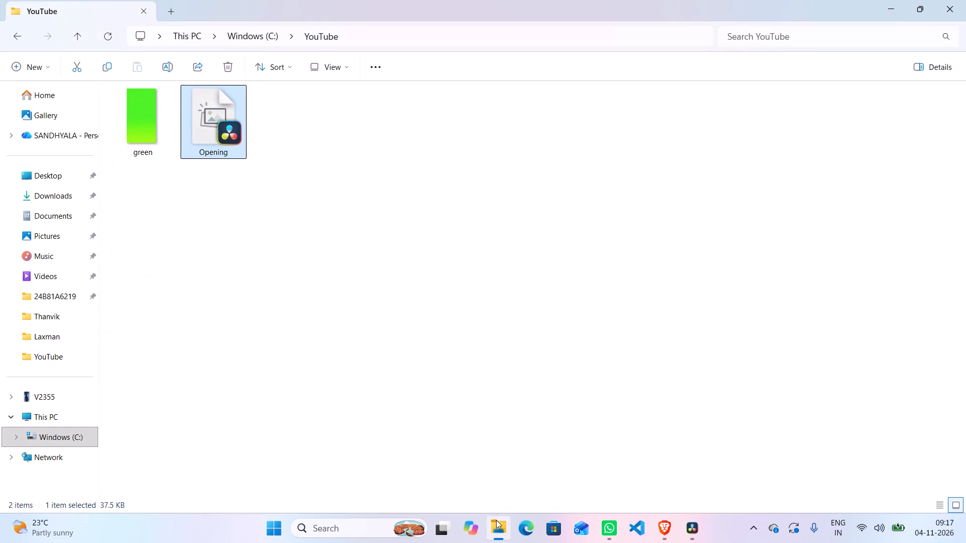
pyautogui.click(97, 33)
pyautogui.click(104, 33)
pyautogui.doubleClick(107, 33)
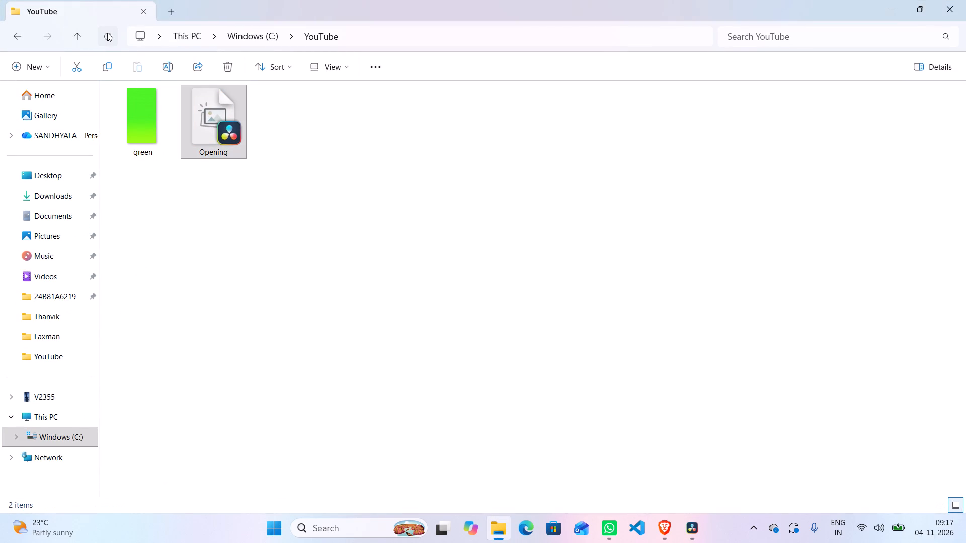
pyautogui.hotkey('alt', 'Tab')
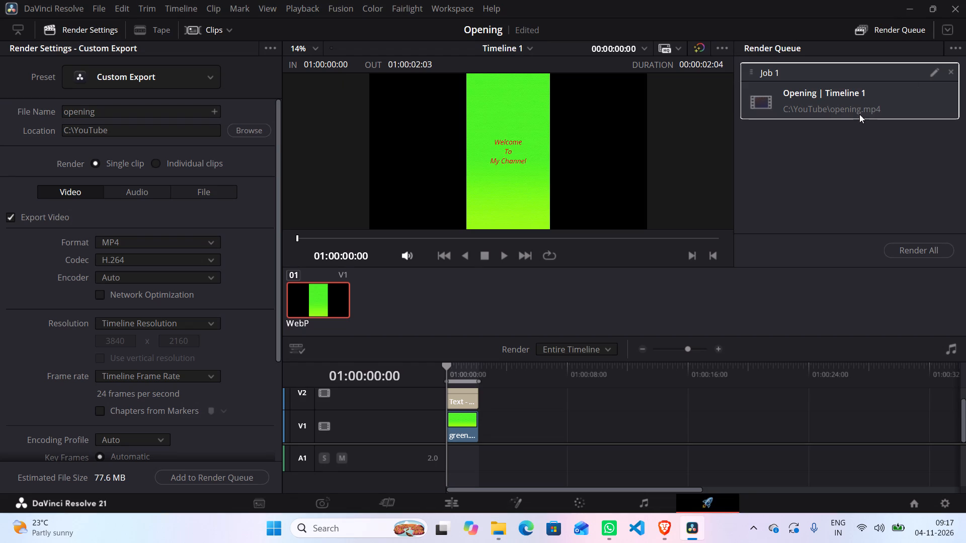
# Render the queued Opening timeline job to C:\YouTube\opening.mp4.
pyautogui.click(859, 104)
pyautogui.doubleClick(813, 102)
pyautogui.click(928, 254)
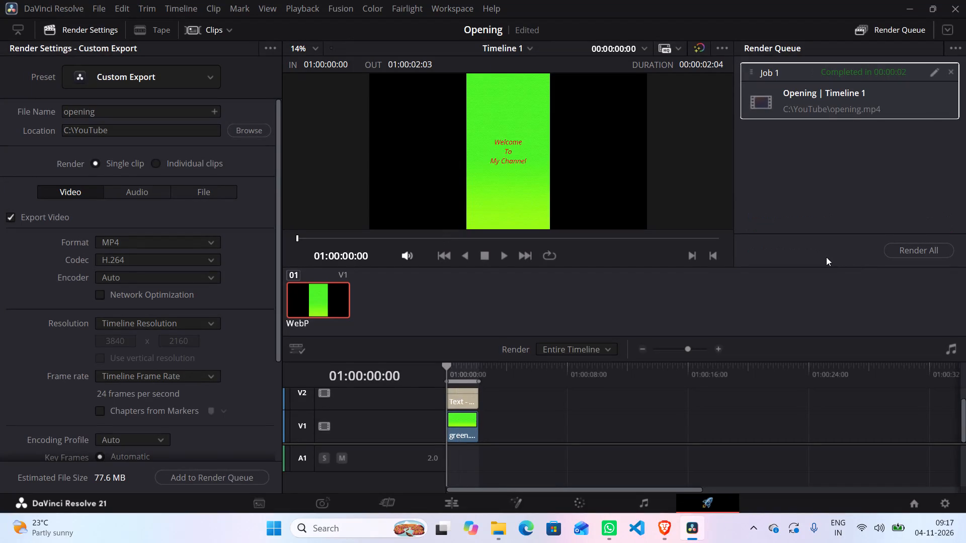
# Switch to File Explorer and open the sharing options for the rendered opening video in the YouTube folder.
pyautogui.hotkey('alt', 'Tab')
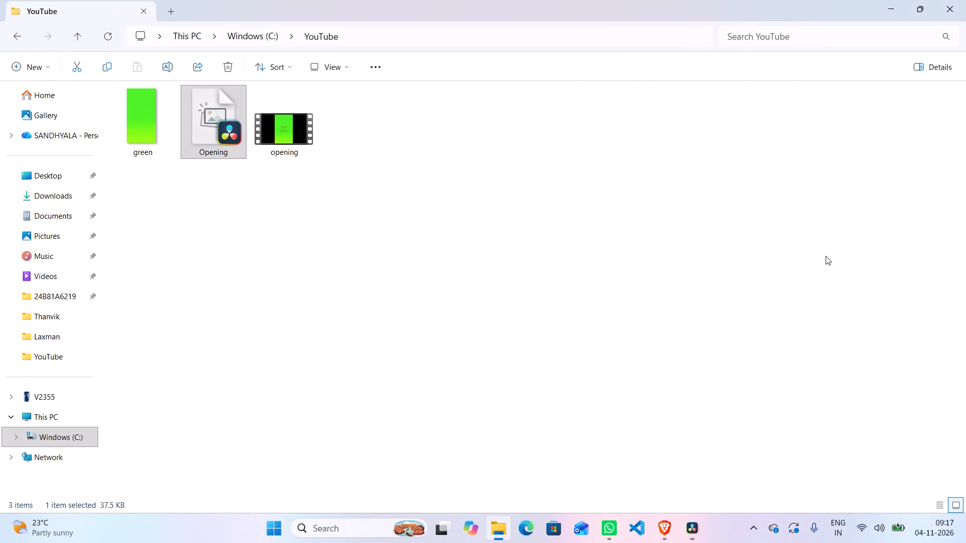
pyautogui.click(287, 128)
pyautogui.click(196, 66)
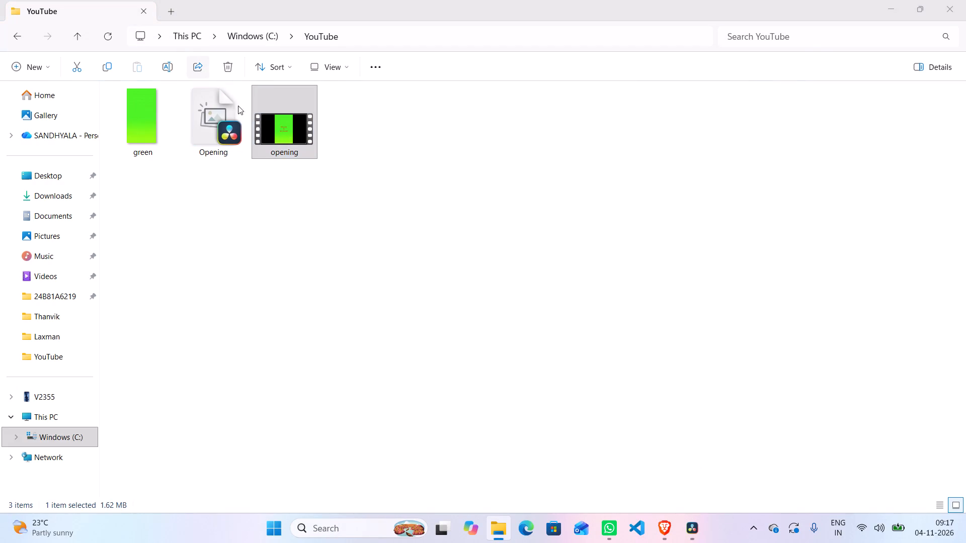
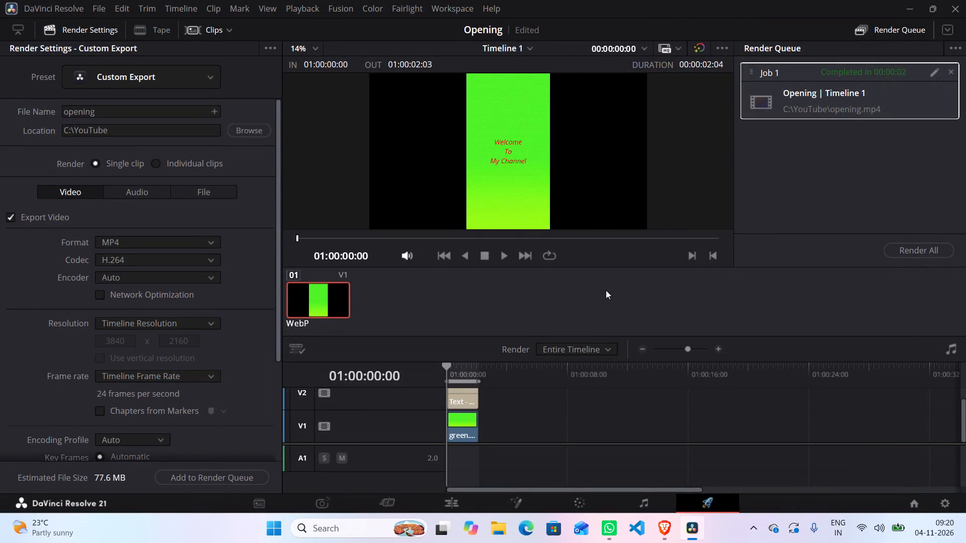
# Close and relaunch DaVinci Resolve from the desktop to reach the project list.
pyautogui.scroll(4, 597, 287)
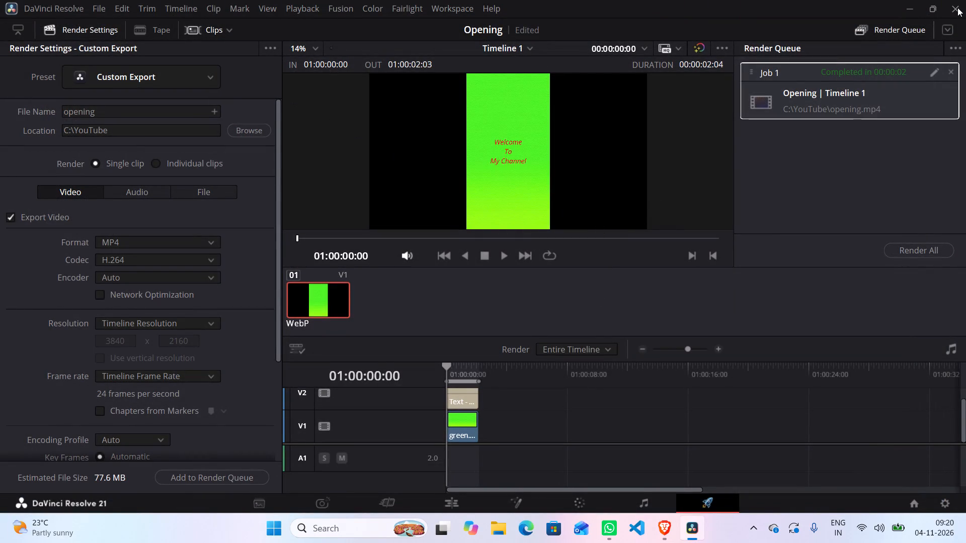
pyautogui.click(957, 8)
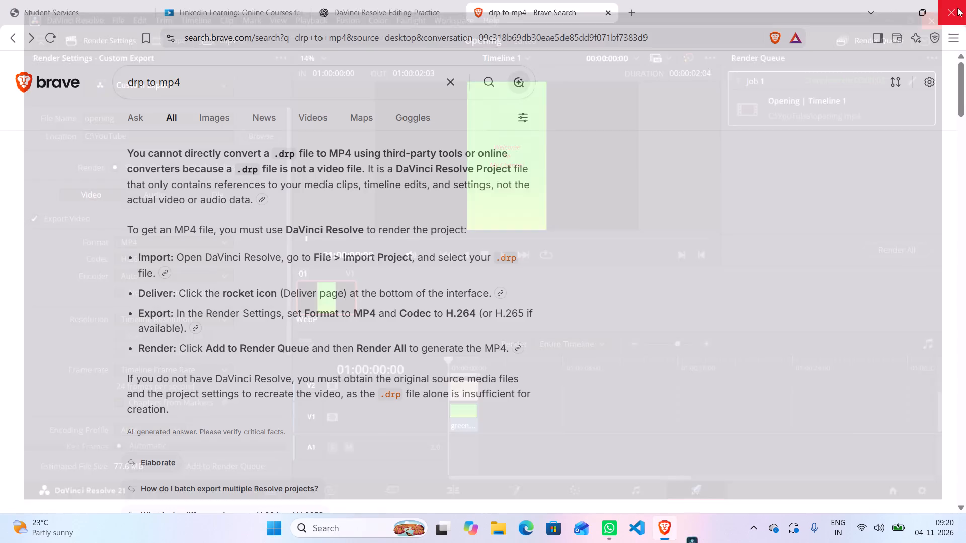
pyautogui.click(895, 16)
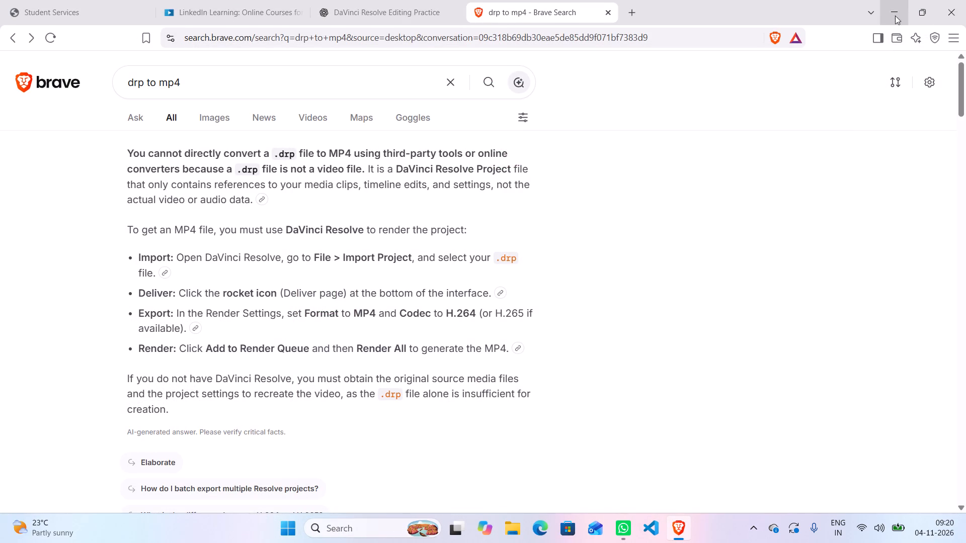
pyautogui.doubleClick(29, 82)
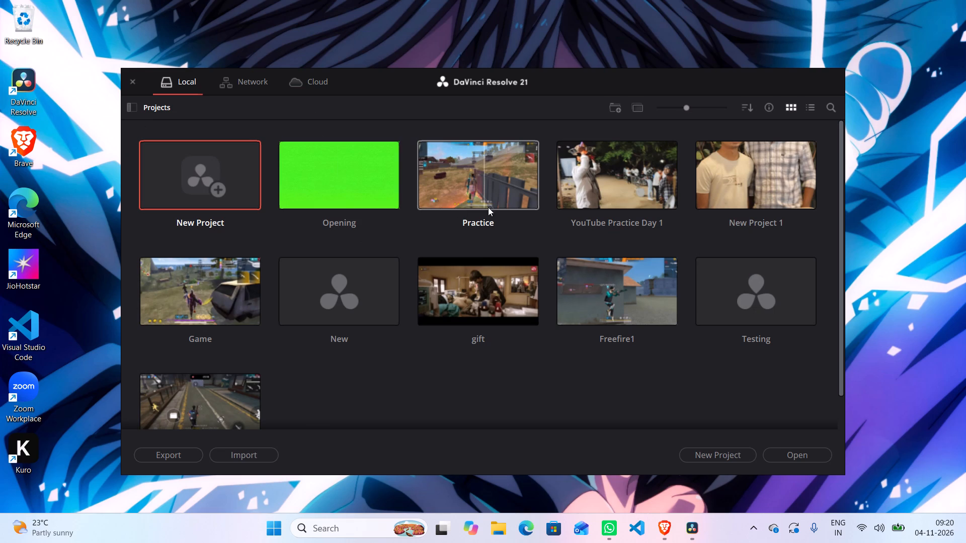
# Delete the YouTube Practice Day 1 and New Project 1 projects from the local project library.
pyautogui.rightClick(635, 195)
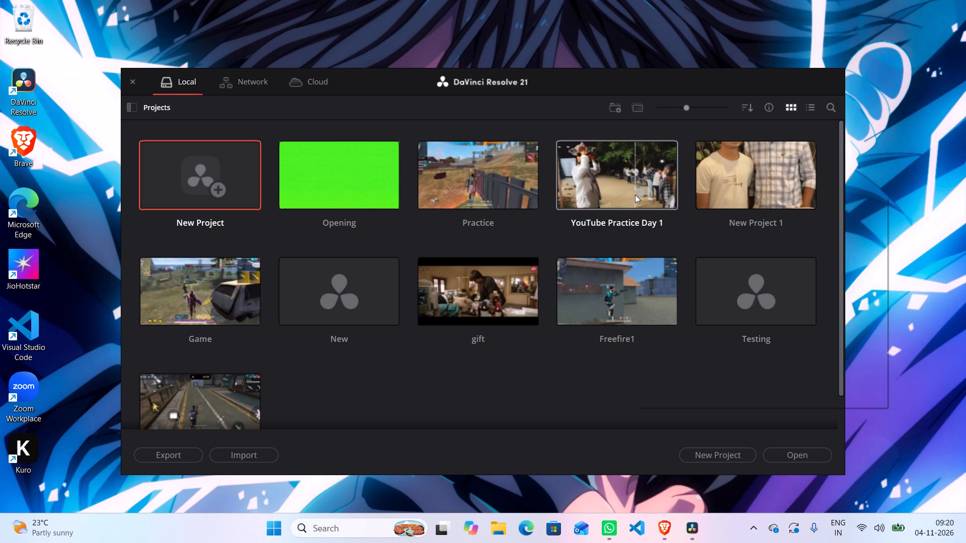
pyautogui.click(640, 311)
pyautogui.click(575, 310)
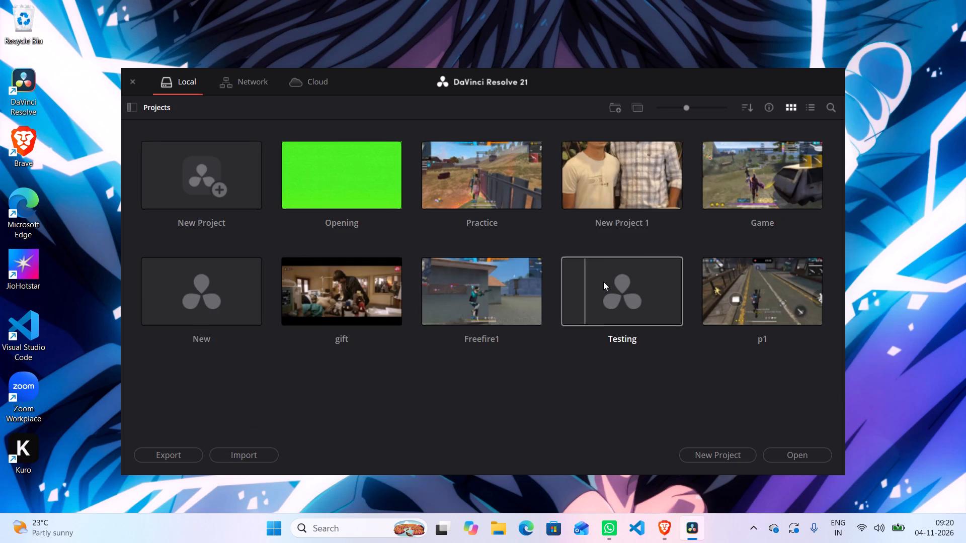
pyautogui.rightClick(651, 206)
pyautogui.click(673, 322)
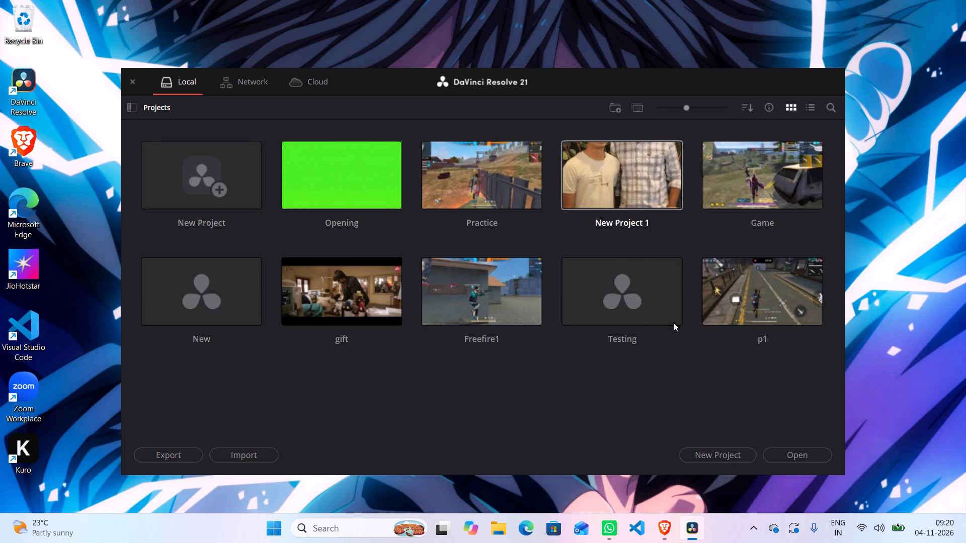
pyautogui.click(621, 315)
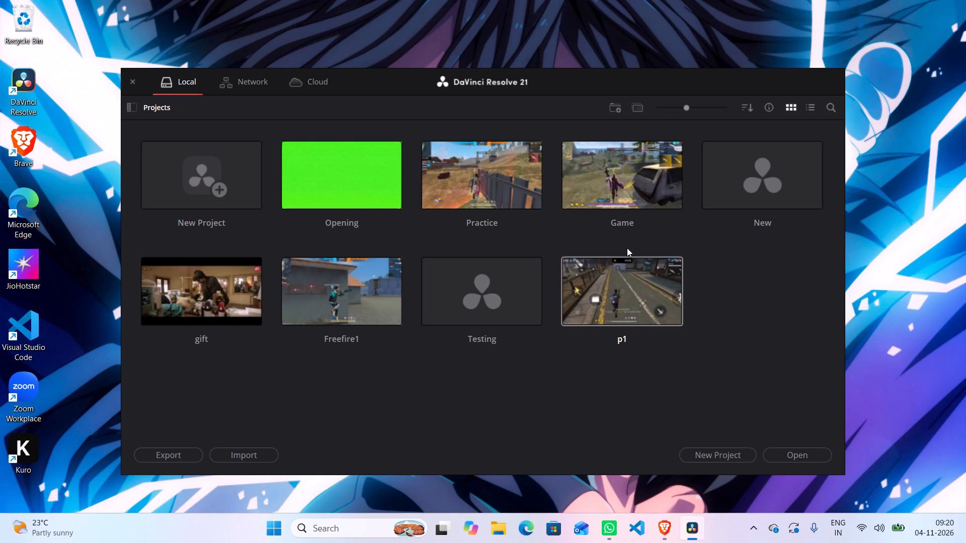
# Delete the New, Testing and Freefire1 projects from the local project library.
pyautogui.rightClick(732, 202)
pyautogui.click(738, 322)
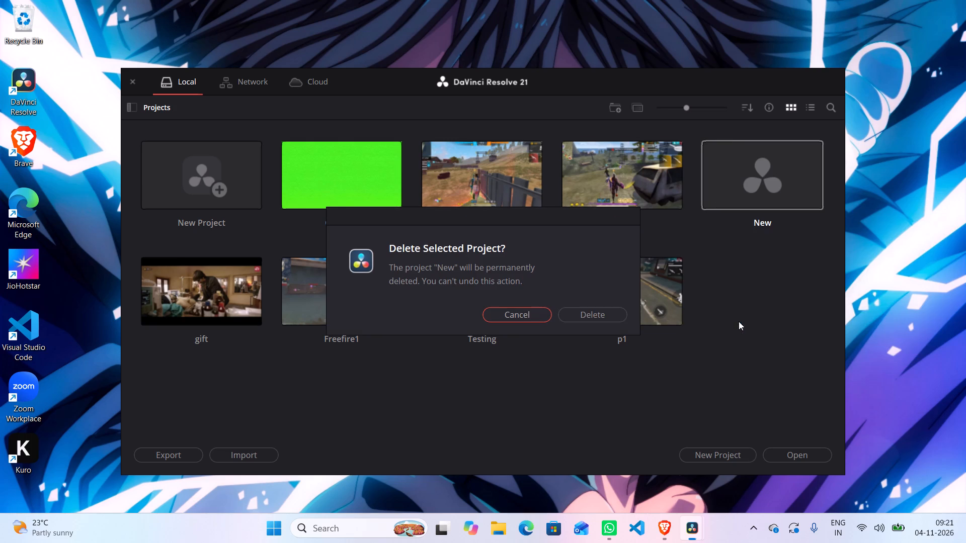
pyautogui.click(609, 311)
pyautogui.rightClick(378, 295)
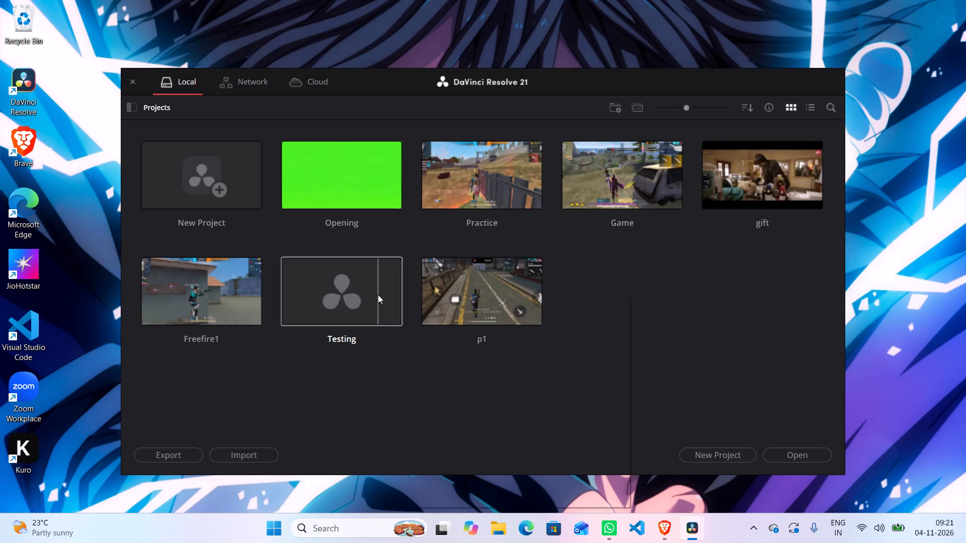
pyautogui.click(424, 414)
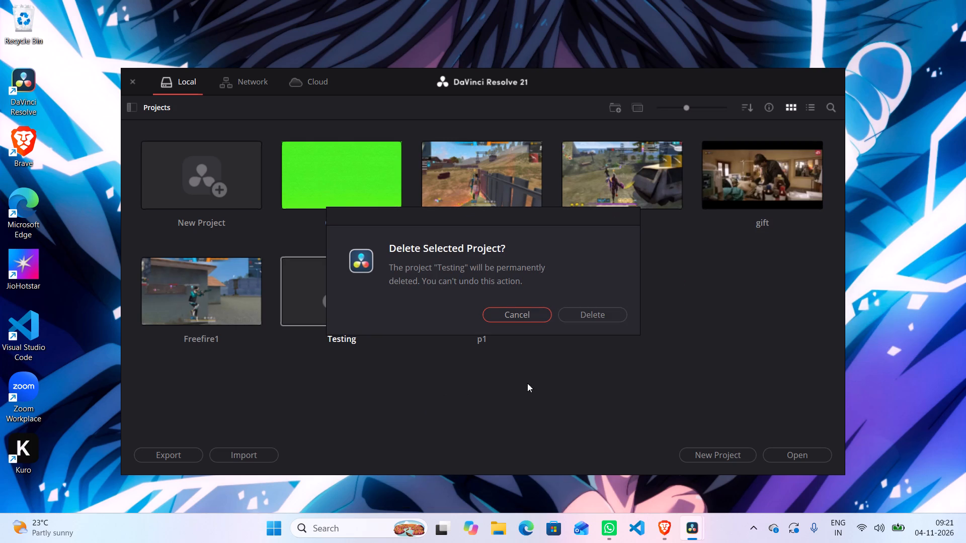
pyautogui.click(586, 310)
pyautogui.rightClick(243, 300)
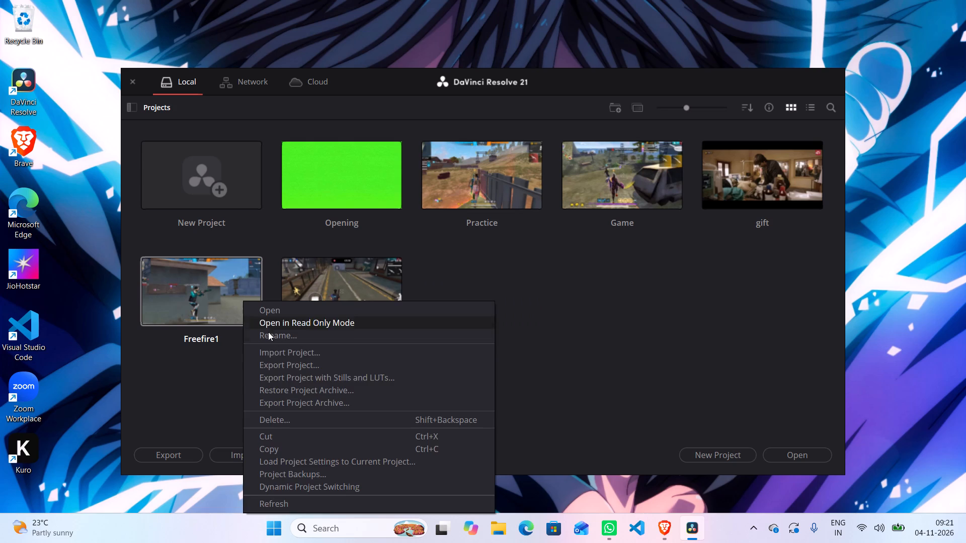
pyautogui.click(278, 416)
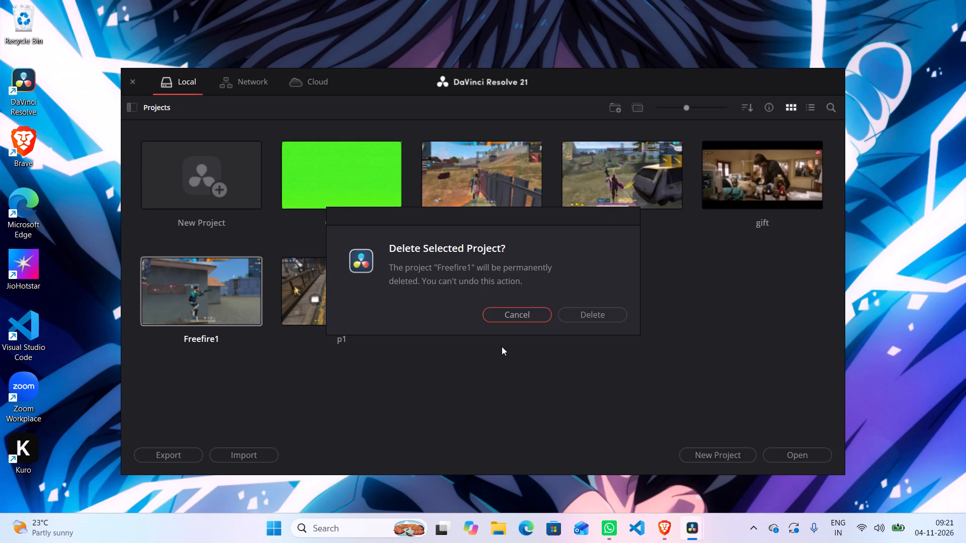
pyautogui.click(581, 316)
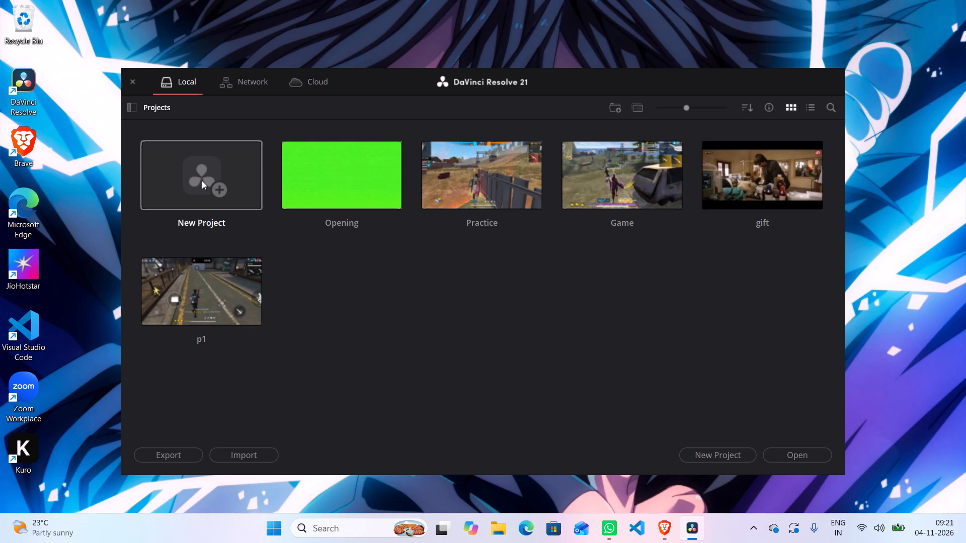
# Create a new project named Ending in the default media location.
pyautogui.click(213, 182)
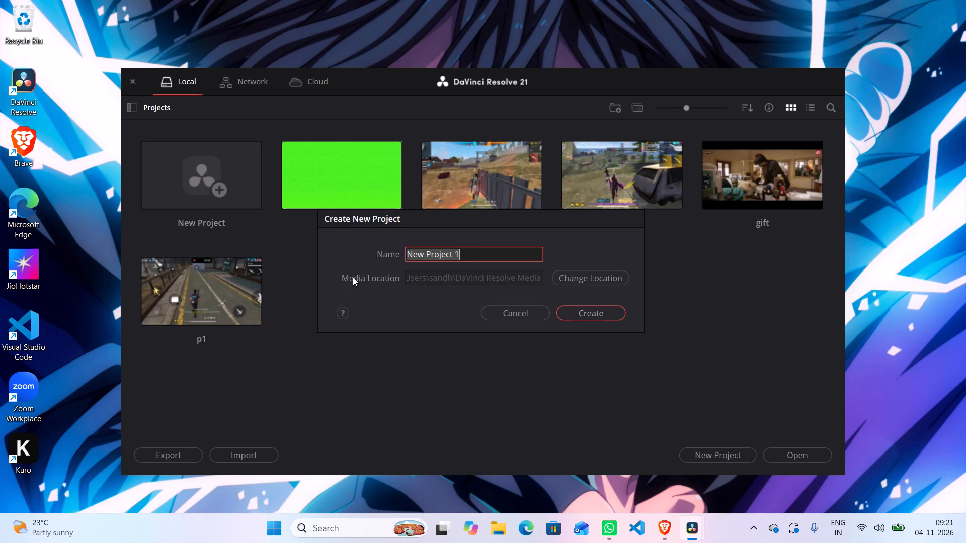
pyautogui.press('BackSpace')
pyautogui.write('Ending')
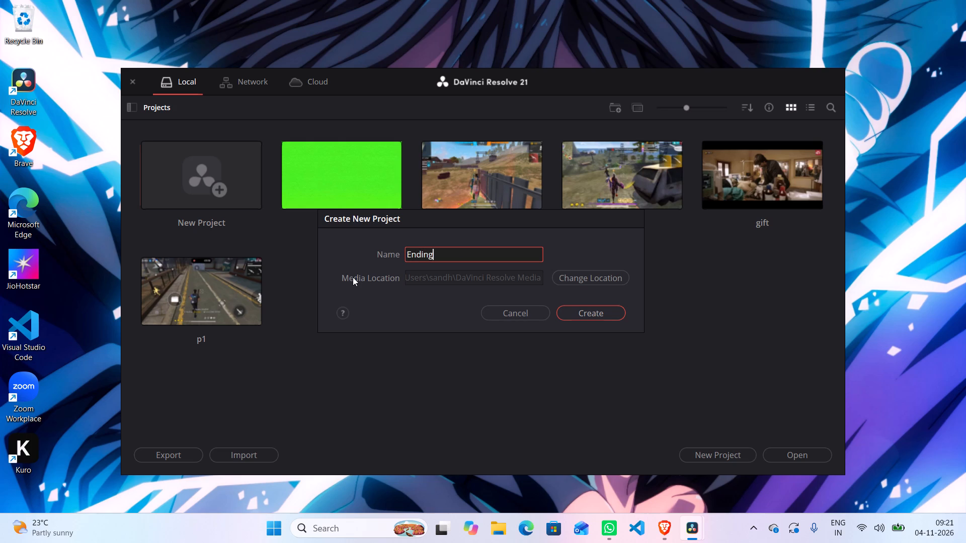
pyautogui.click(584, 315)
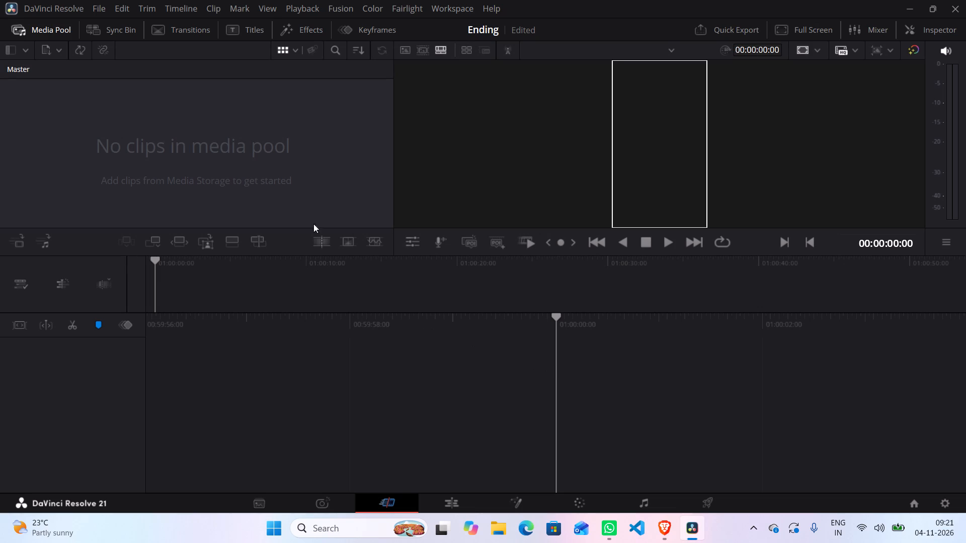
# Import the green.webp image into the Ending project's media pool.
pyautogui.click(283, 133)
pyautogui.click(93, 6)
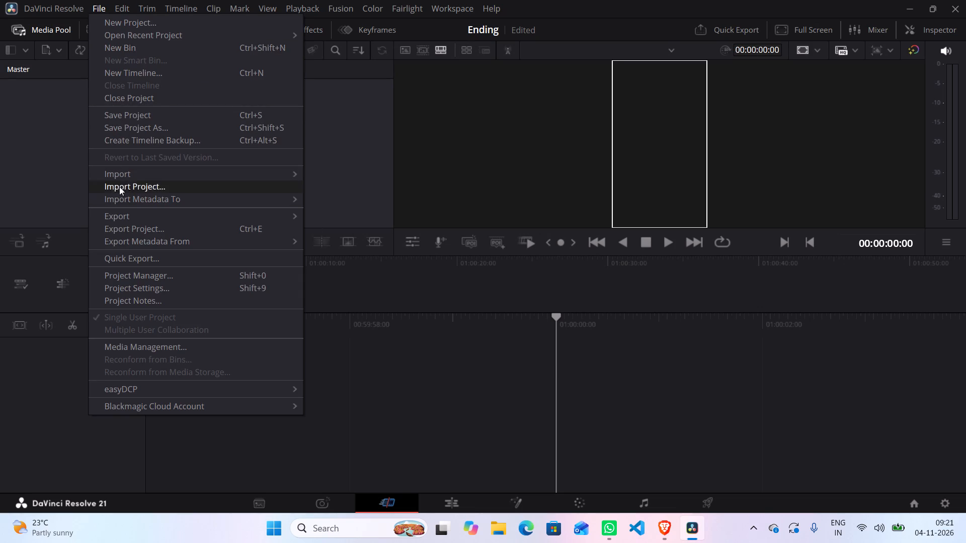
pyautogui.click(119, 173)
pyautogui.click(366, 190)
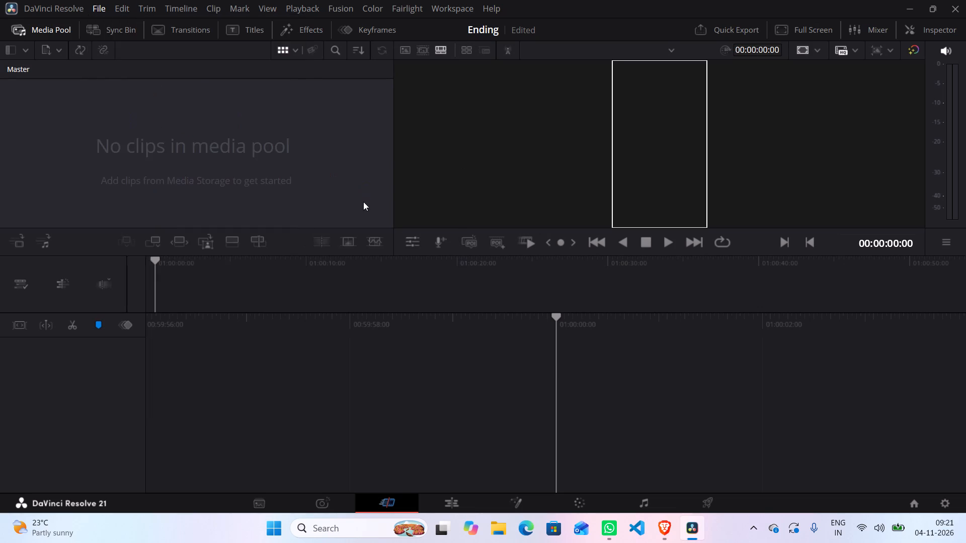
pyautogui.click(132, 100)
pyautogui.click(378, 275)
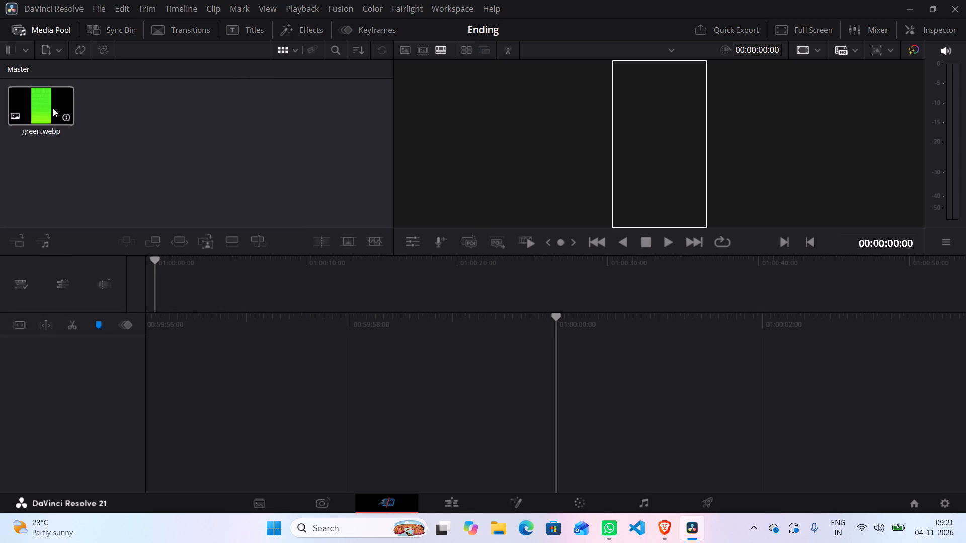
# Place green.webp from the media pool at the start of a new timeline.
pyautogui.moveTo(43, 107); pyautogui.dragTo(176, 373)
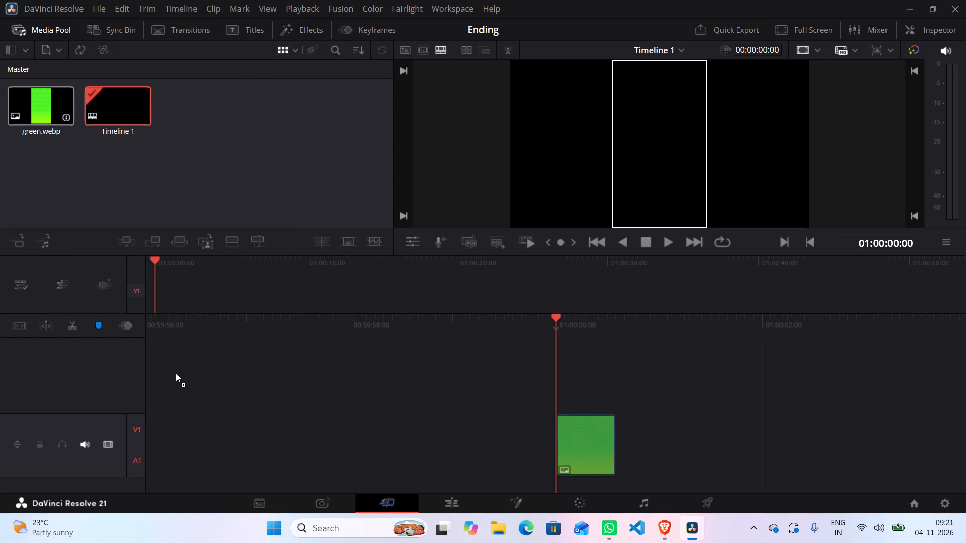
pyautogui.moveTo(176, 373); pyautogui.dragTo(173, 372)
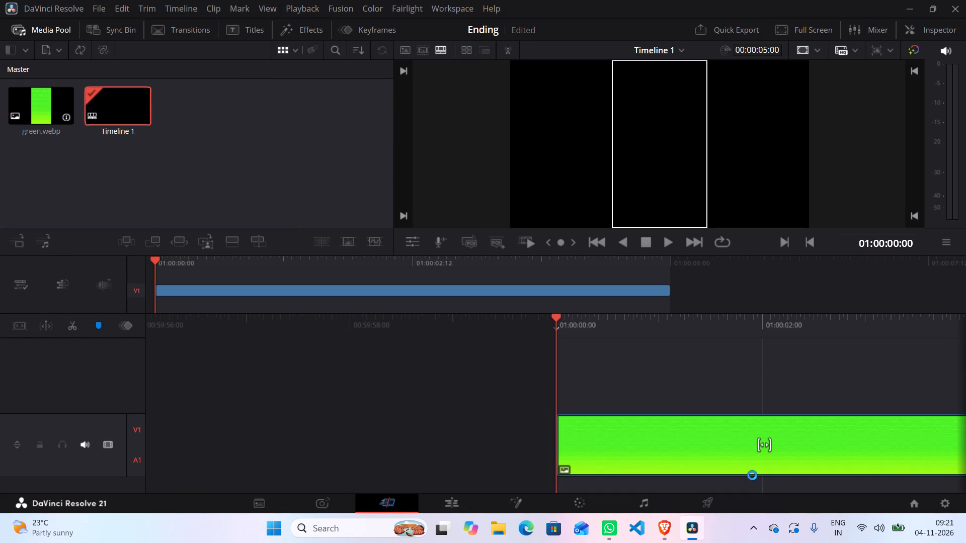
pyautogui.moveTo(734, 451); pyautogui.dragTo(492, 400)
pyautogui.click(469, 394)
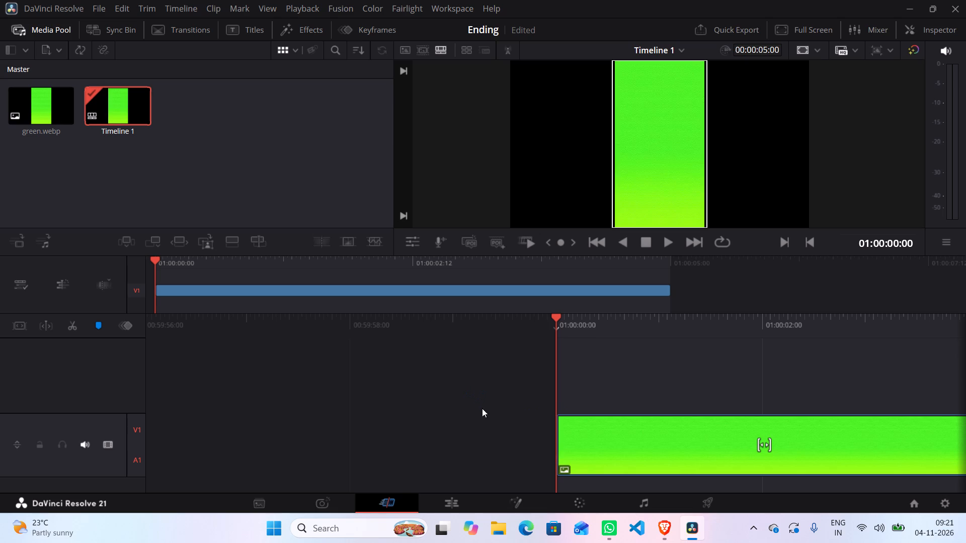
pyautogui.moveTo(555, 316); pyautogui.dragTo(423, 317)
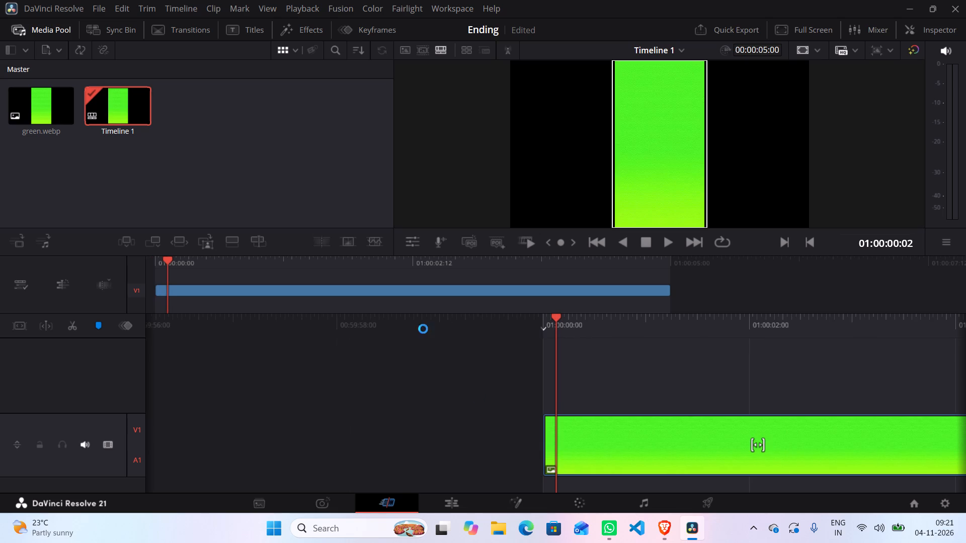
# In the Edit workspace, shorten the green.webp clip on Video 1 to 2 seconds 8 frames and play it back.
pyautogui.click(452, 501)
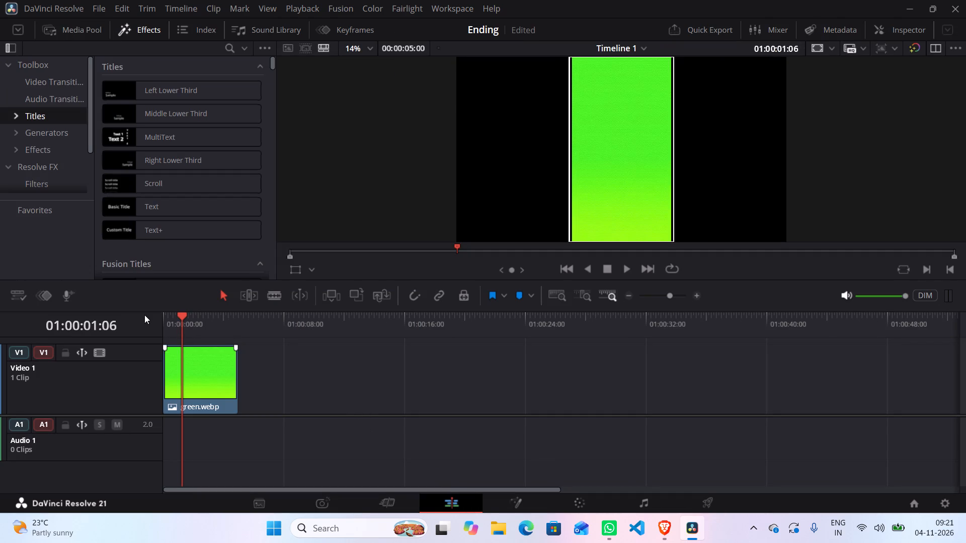
pyautogui.moveTo(182, 313); pyautogui.dragTo(150, 318)
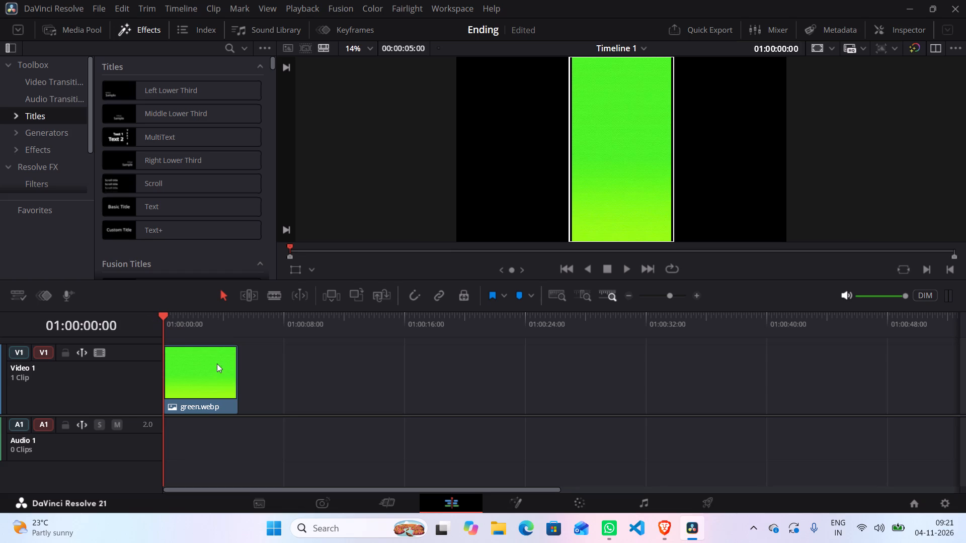
pyautogui.moveTo(237, 380); pyautogui.dragTo(221, 385)
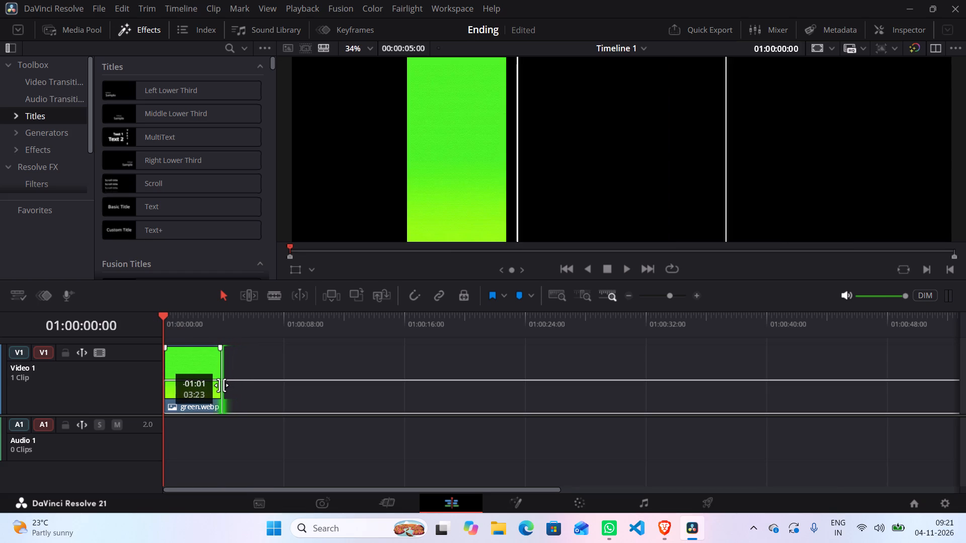
pyautogui.moveTo(221, 385); pyautogui.dragTo(212, 389)
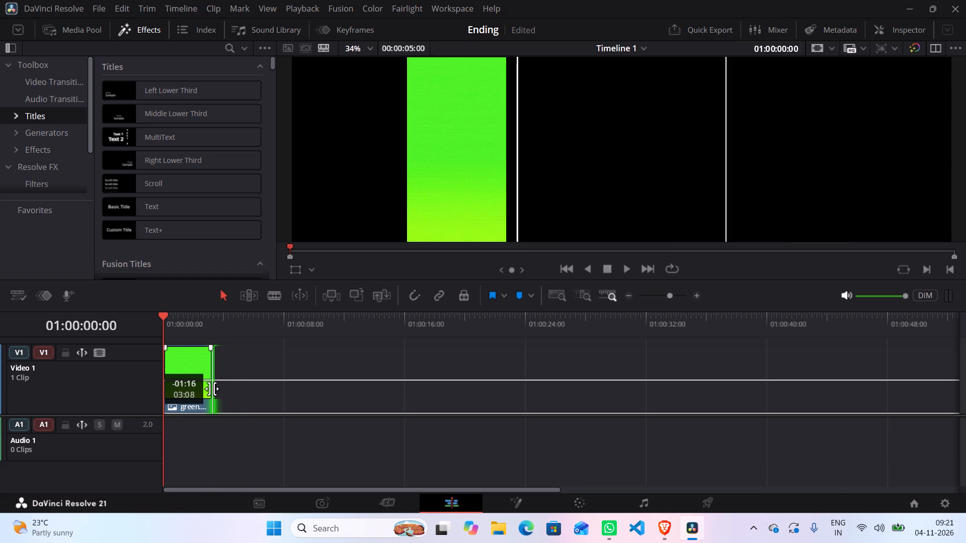
pyautogui.moveTo(212, 389); pyautogui.dragTo(209, 389)
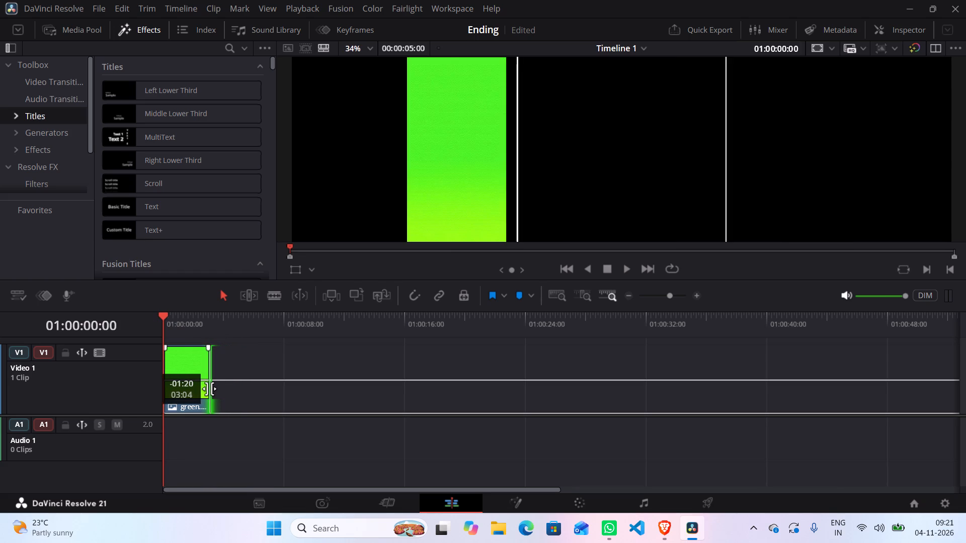
pyautogui.moveTo(209, 389); pyautogui.dragTo(206, 390)
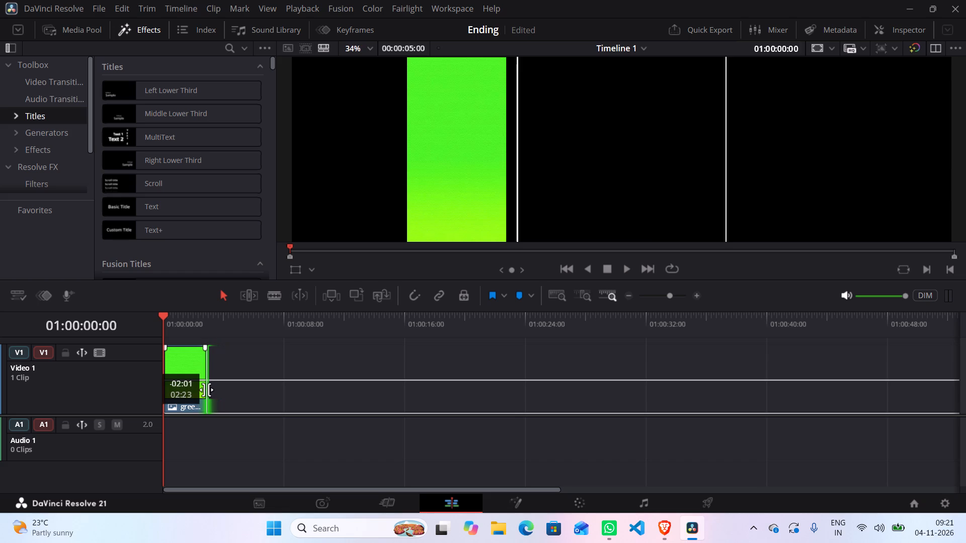
pyautogui.moveTo(206, 390); pyautogui.dragTo(204, 390)
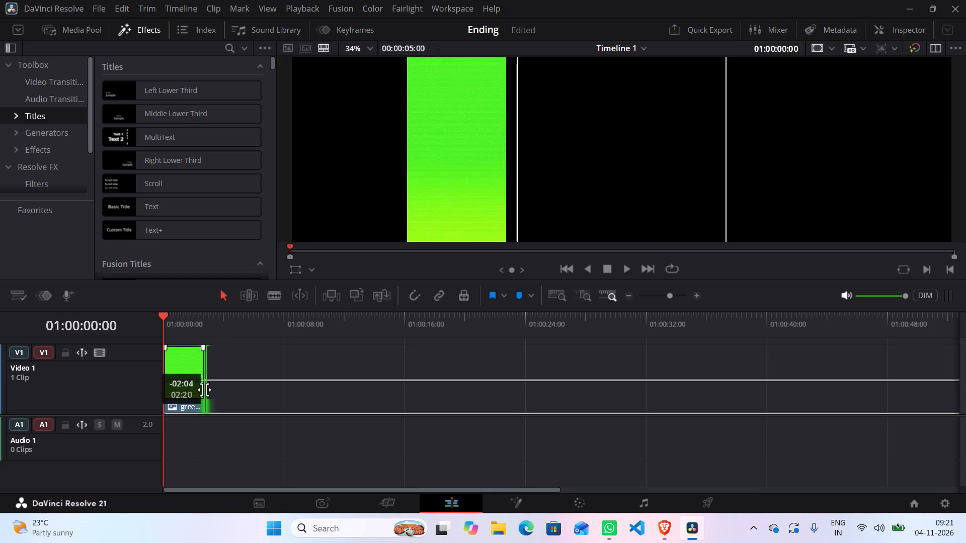
pyautogui.moveTo(204, 390); pyautogui.dragTo(202, 391)
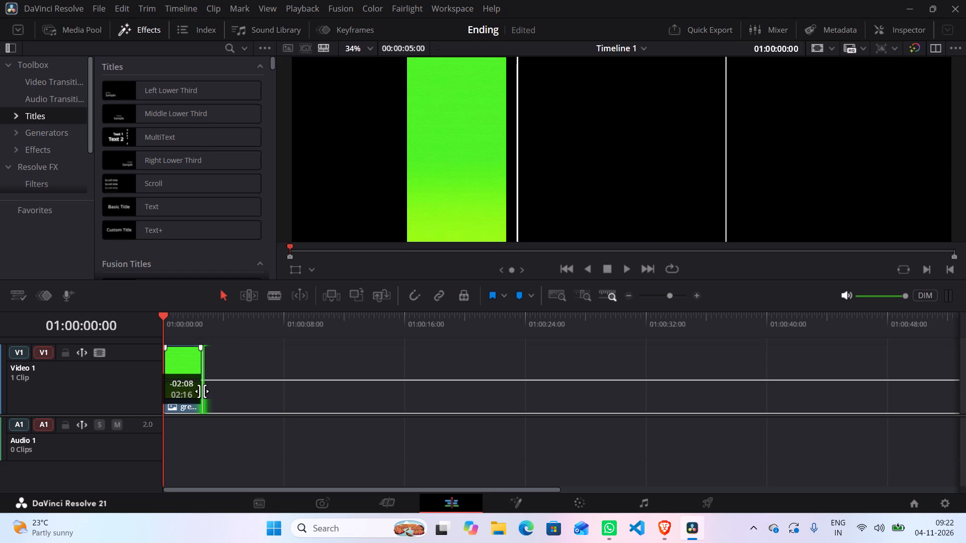
pyautogui.moveTo(202, 391); pyautogui.dragTo(199, 395)
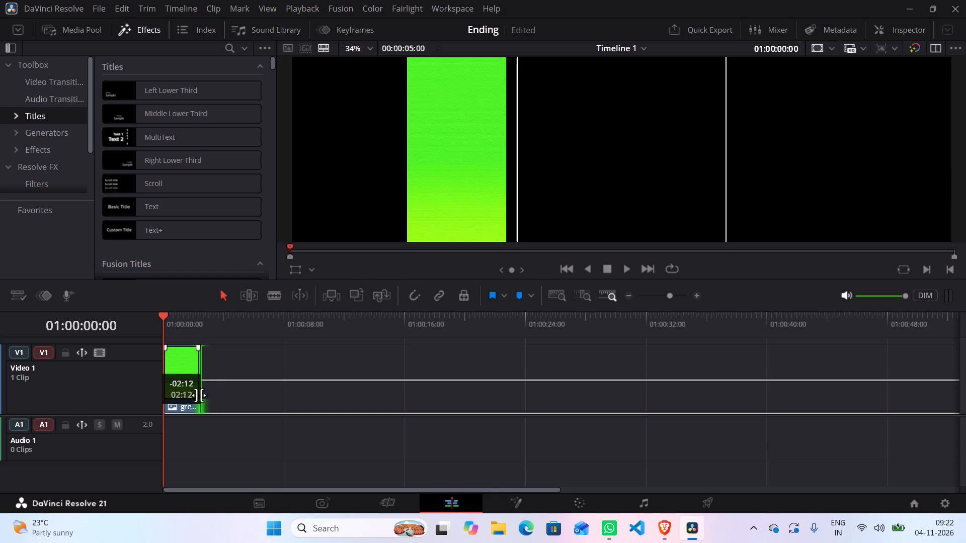
pyautogui.moveTo(199, 395); pyautogui.dragTo(197, 397)
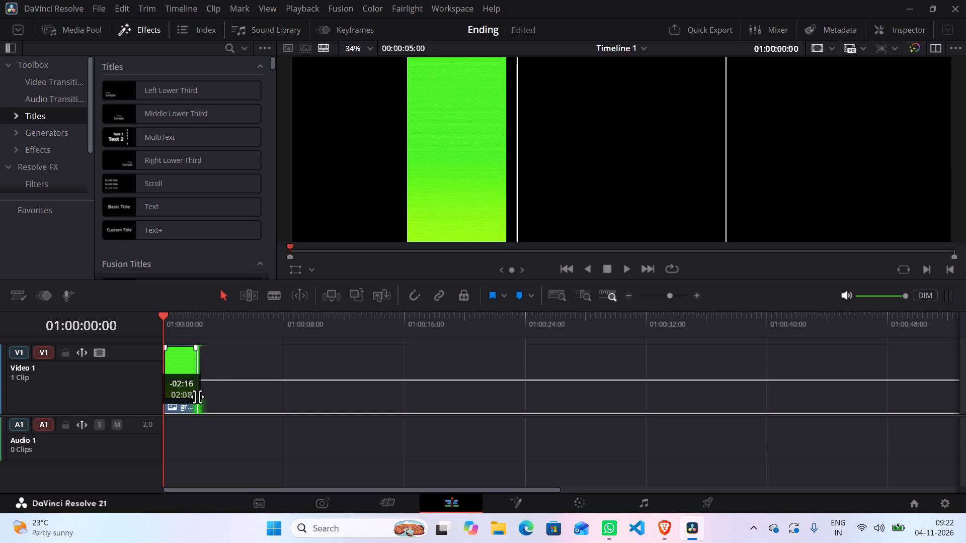
pyautogui.moveTo(197, 397); pyautogui.dragTo(197, 398)
pyautogui.click(227, 389)
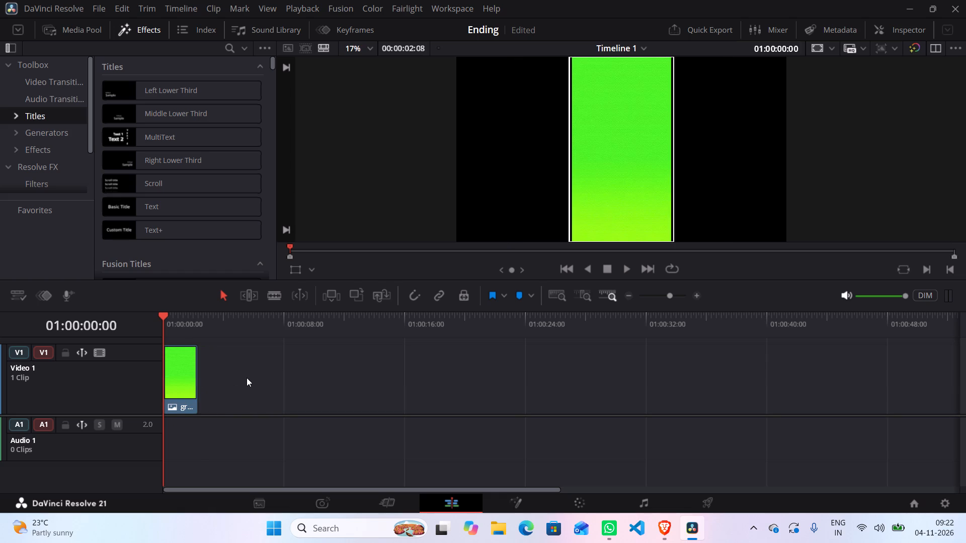
pyautogui.scroll(7, 247, 378)
pyautogui.press('space')
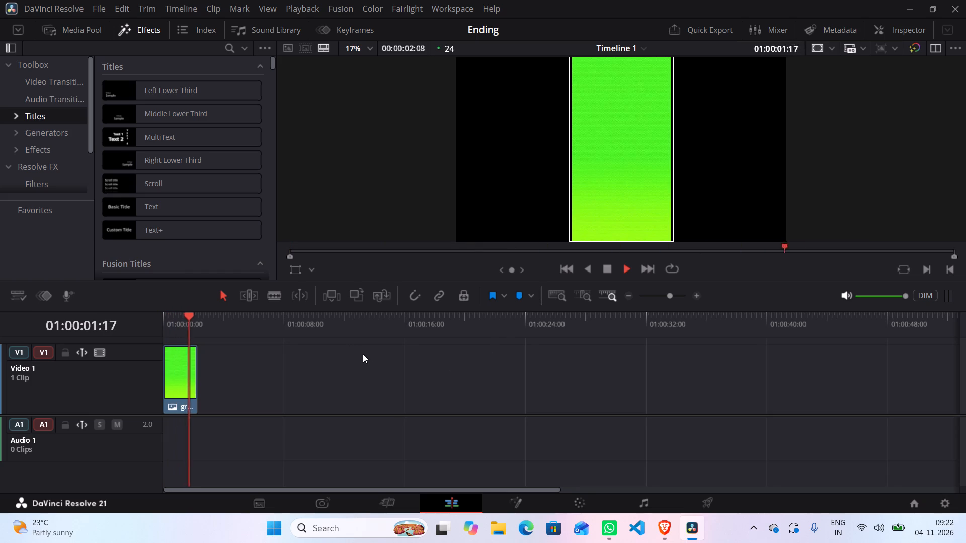
# Add a Text title on a new video track above green.webp, starting at the beginning of the timeline.
pyautogui.moveTo(197, 311); pyautogui.dragTo(148, 314)
pyautogui.moveTo(197, 317); pyautogui.dragTo(152, 321)
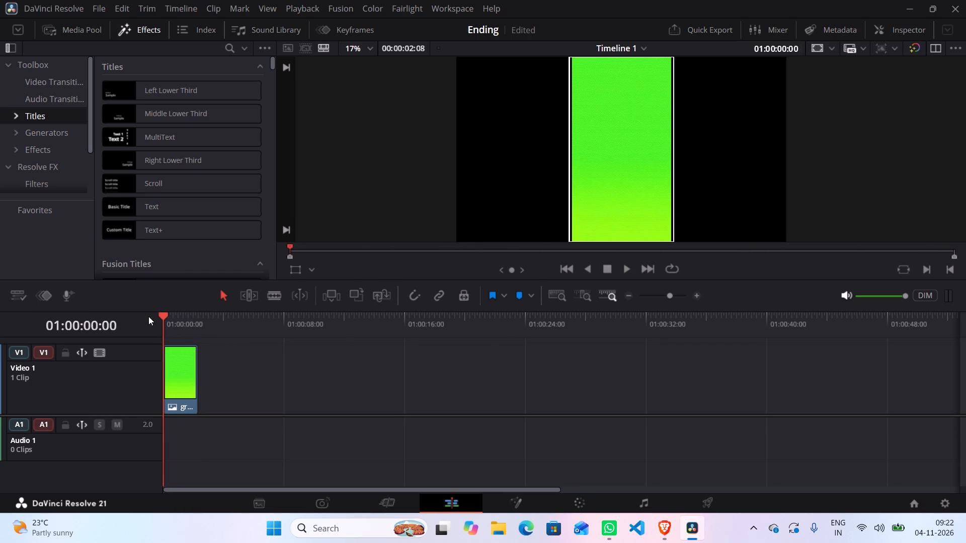
pyautogui.click(165, 208)
pyautogui.moveTo(169, 203); pyautogui.dragTo(179, 279)
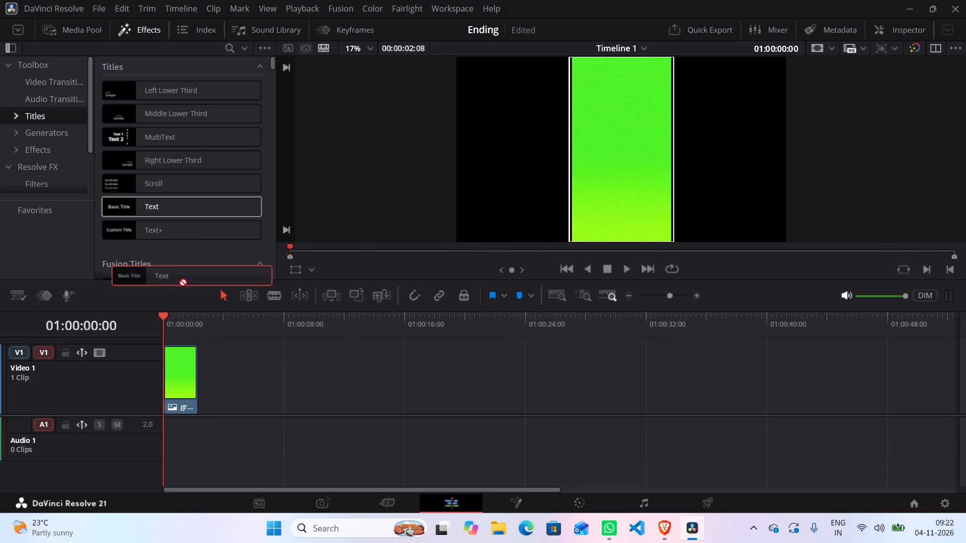
pyautogui.moveTo(179, 279); pyautogui.dragTo(233, 339)
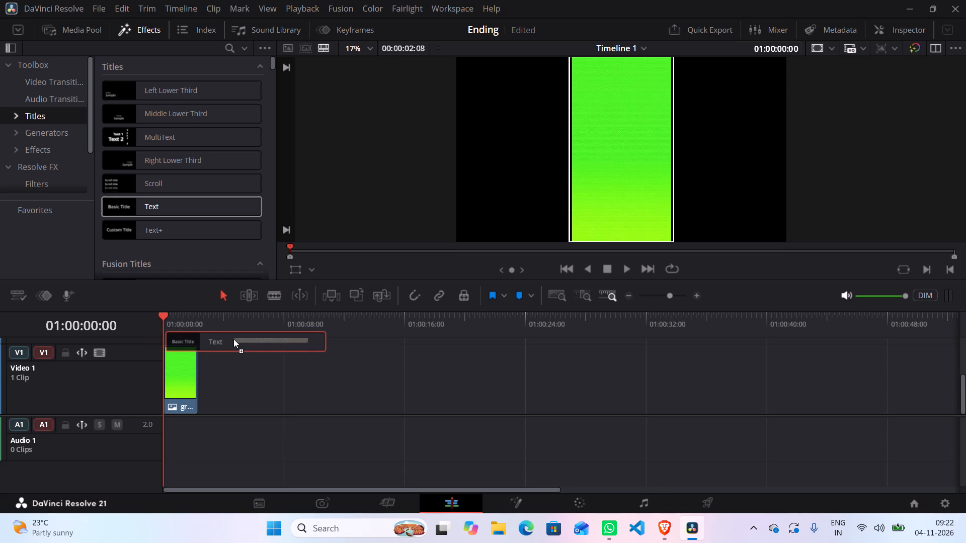
pyautogui.moveTo(233, 339); pyautogui.dragTo(229, 340)
pyautogui.moveTo(283, 345); pyautogui.dragTo(199, 346)
pyautogui.scroll(4, 286, 361)
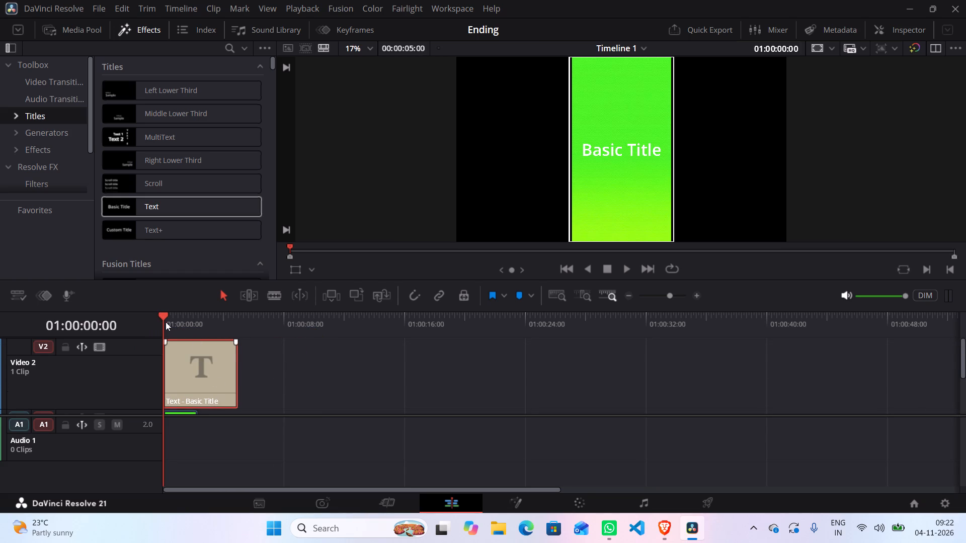
# Shorten the text title on Video 2 to about 2 seconds 9 frames, near the end of the green clip.
pyautogui.press('space')
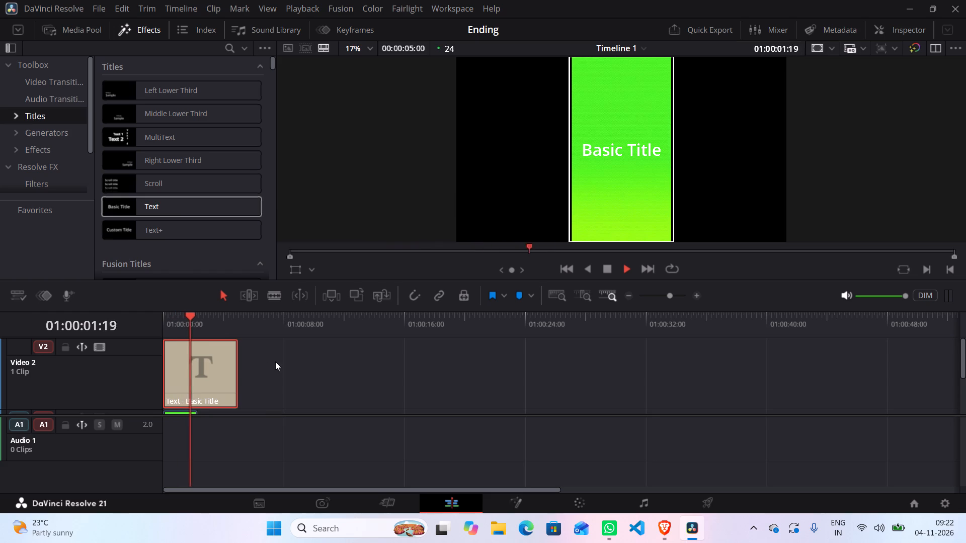
pyautogui.press('space')
pyautogui.press('space')
pyautogui.press('space')
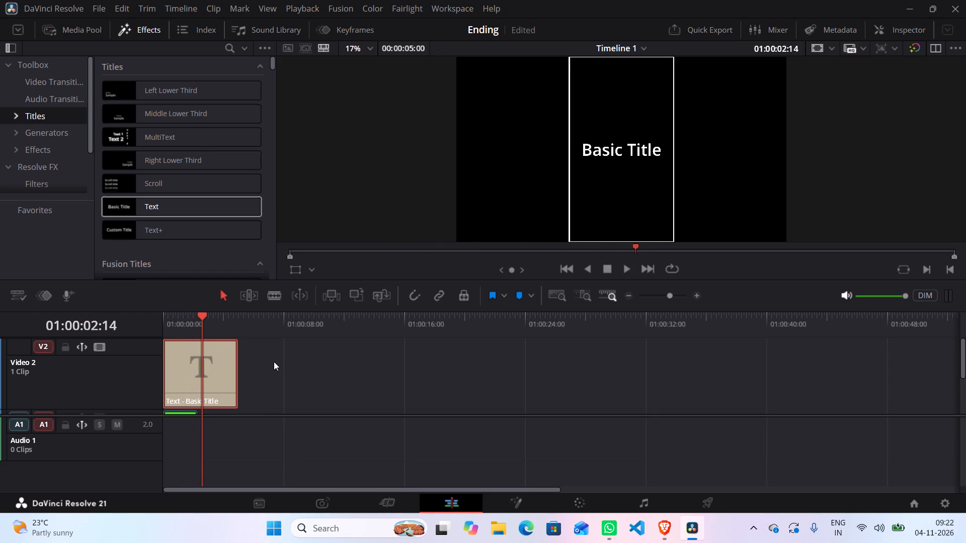
pyautogui.click(203, 315)
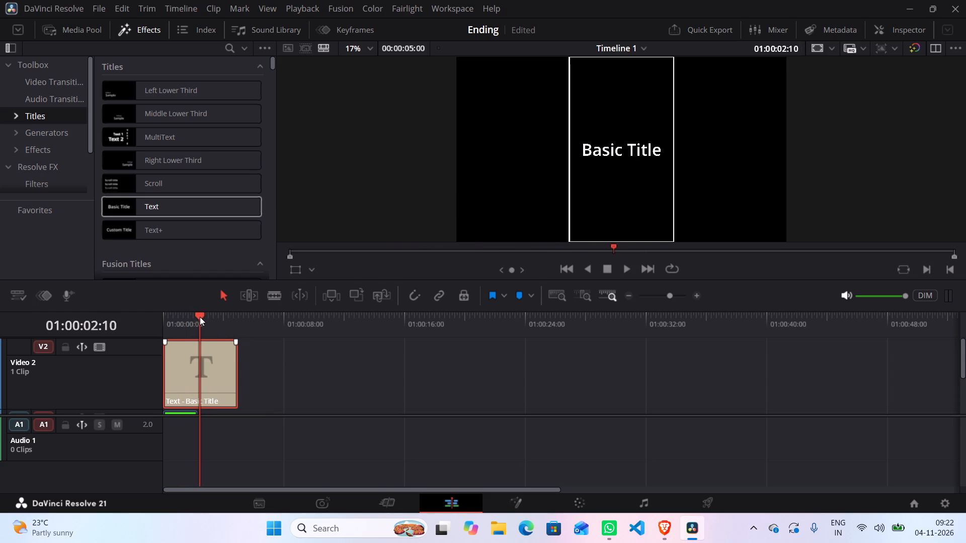
pyautogui.press('Left')
pyautogui.press('Left')
pyautogui.press('Left')
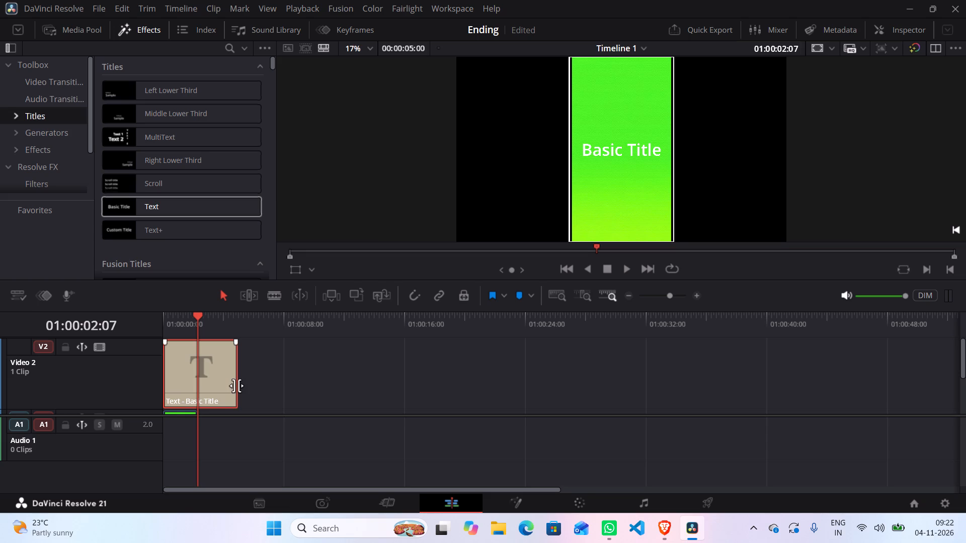
pyautogui.moveTo(236, 386); pyautogui.dragTo(197, 388)
# Return to the timeline start and play through to check where the title and the green background end.
pyautogui.press('Left')
pyautogui.press('Left')
pyautogui.press('Left')
pyautogui.press('Left')
pyautogui.press('Left')
pyautogui.press('Left')
pyautogui.press('Left')
pyautogui.press('Left')
pyautogui.press('Left')
pyautogui.press('Left')
pyautogui.press('Left')
pyautogui.press('Left')
pyautogui.press('Left')
pyautogui.press('Left')
pyautogui.press('Left')
pyautogui.press('Left')
pyautogui.press('Left')
pyautogui.press('Left')
pyautogui.press('Left')
pyautogui.press('Left')
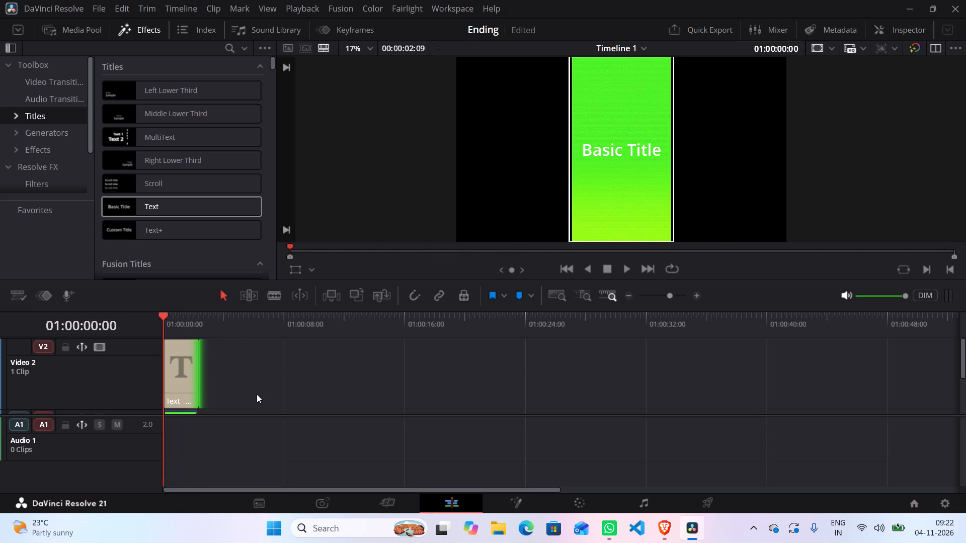
pyautogui.press('space')
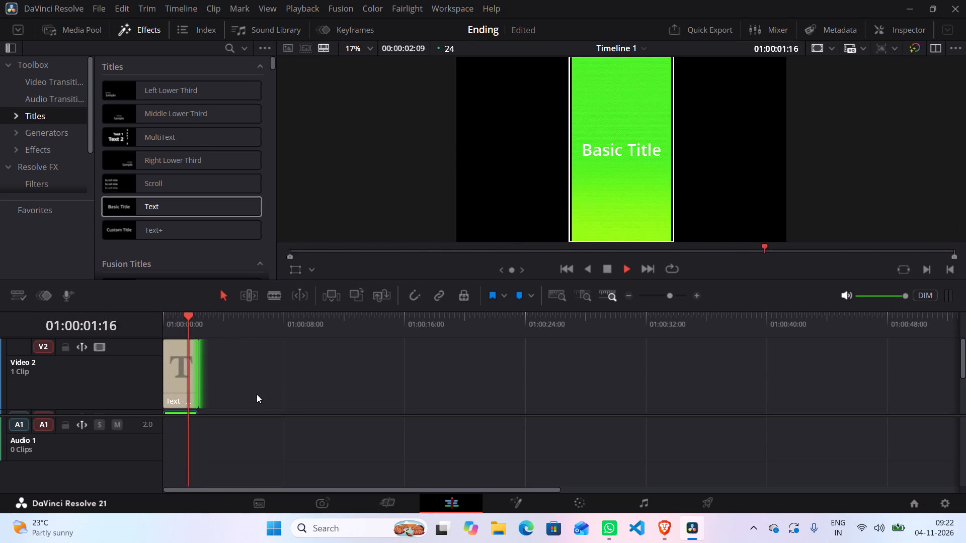
pyautogui.press('space')
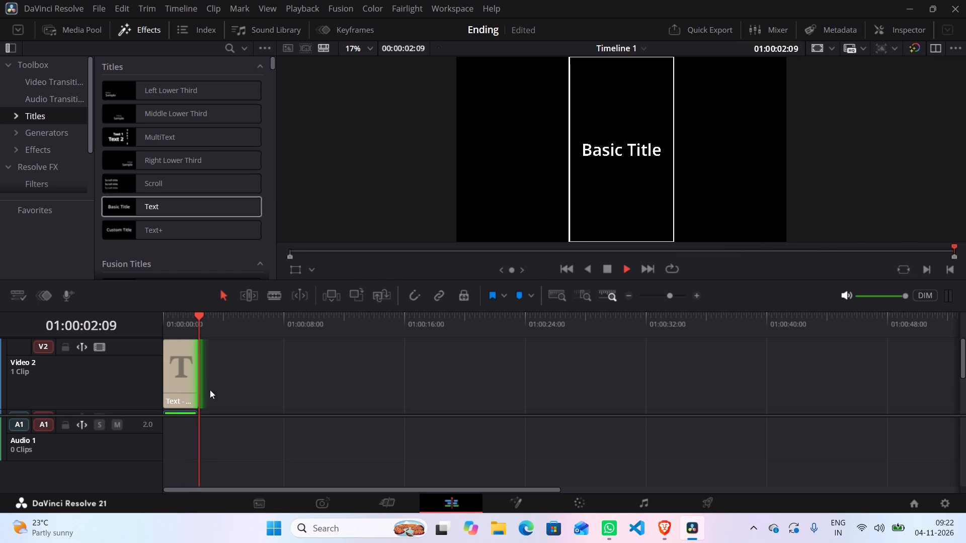
# Fine-trim the text title's end to 2 seconds 8 frames to match green.webp, replaying from the start to check.
pyautogui.click(198, 390)
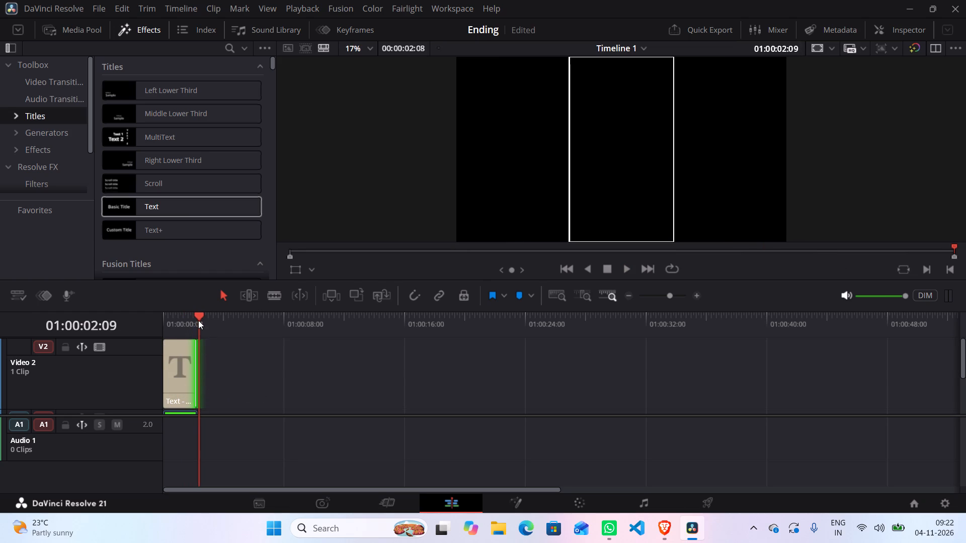
pyautogui.moveTo(198, 319); pyautogui.dragTo(149, 328)
pyautogui.press('space')
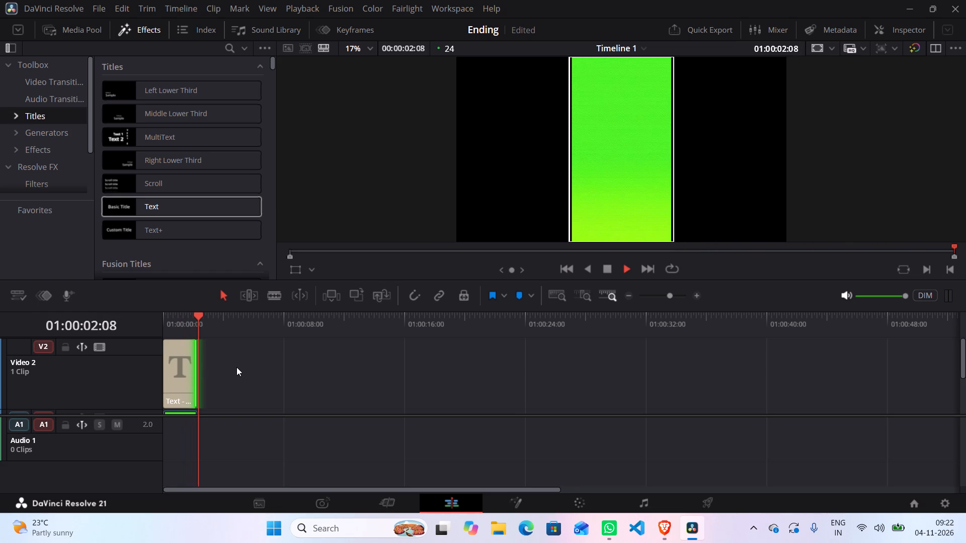
pyautogui.click(195, 385)
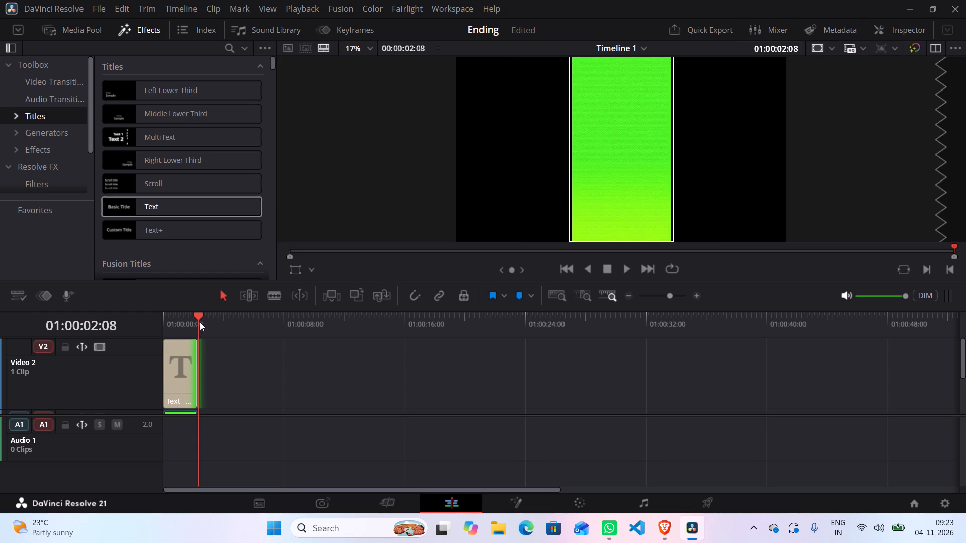
pyautogui.moveTo(198, 318); pyautogui.dragTo(149, 335)
pyautogui.press('space')
pyautogui.scroll(-3, 211, 383)
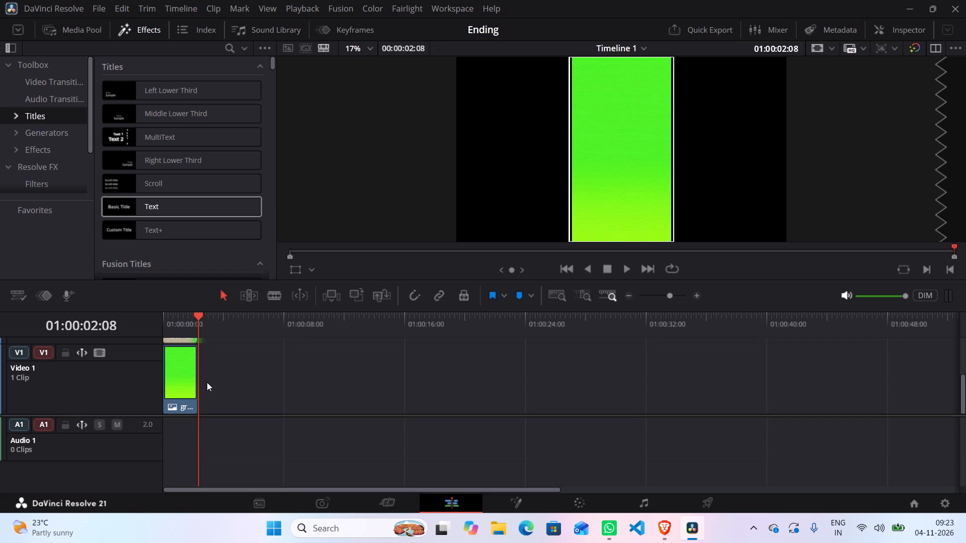
pyautogui.scroll(2, 204, 375)
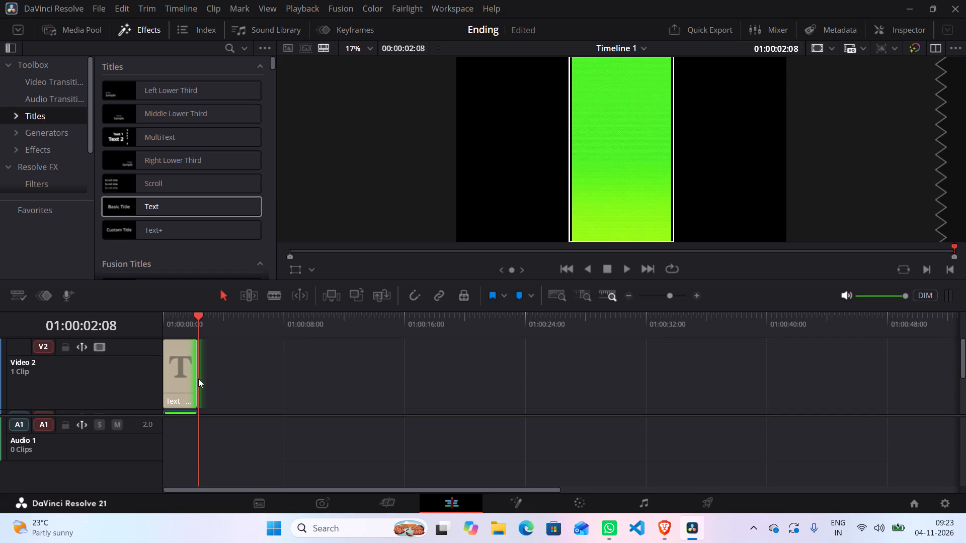
pyautogui.click(194, 381)
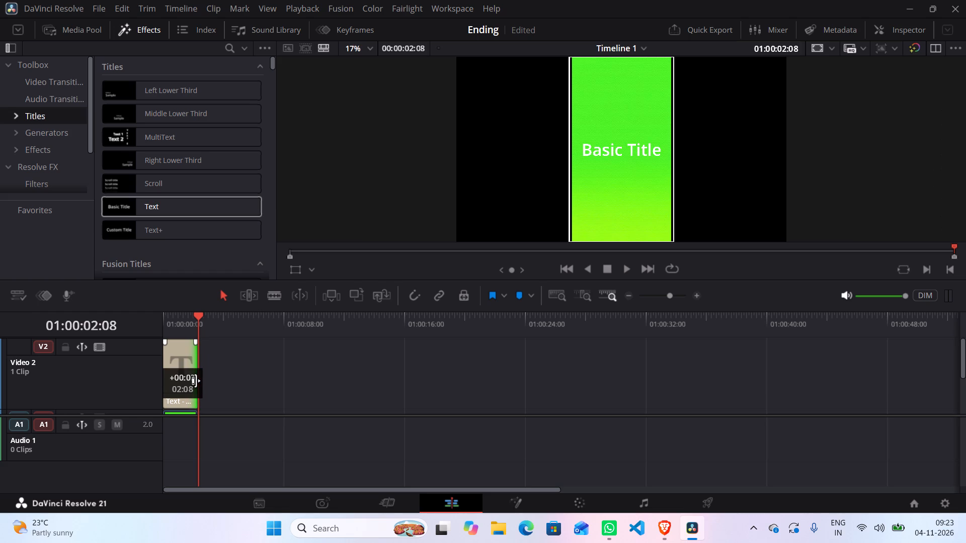
pyautogui.moveTo(199, 316); pyautogui.dragTo(165, 332)
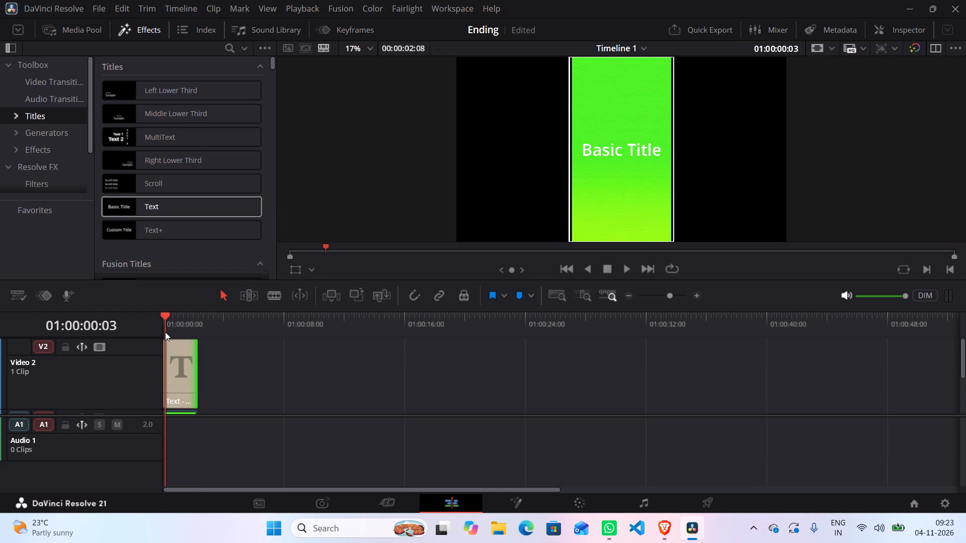
pyautogui.moveTo(166, 315); pyautogui.dragTo(156, 319)
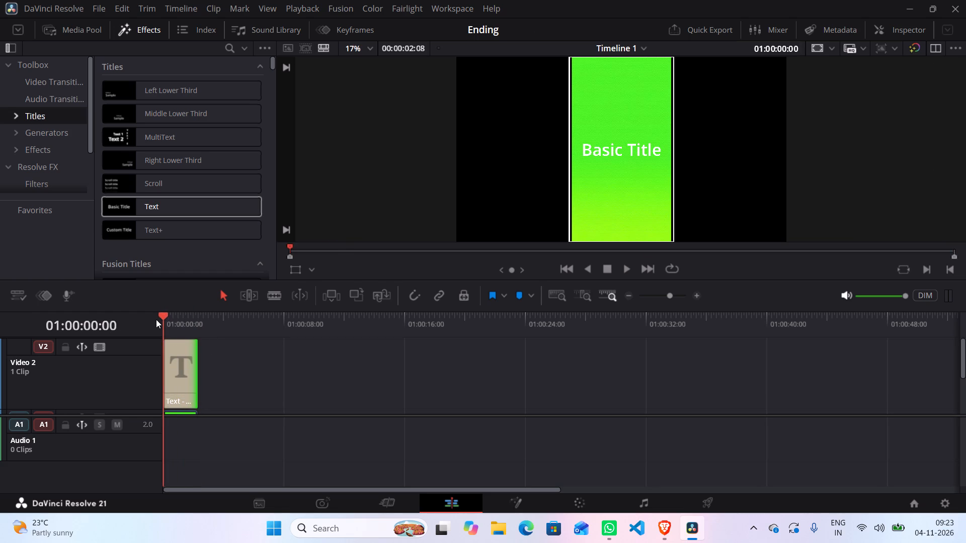
pyautogui.moveTo(156, 319); pyautogui.dragTo(152, 321)
pyautogui.press('space')
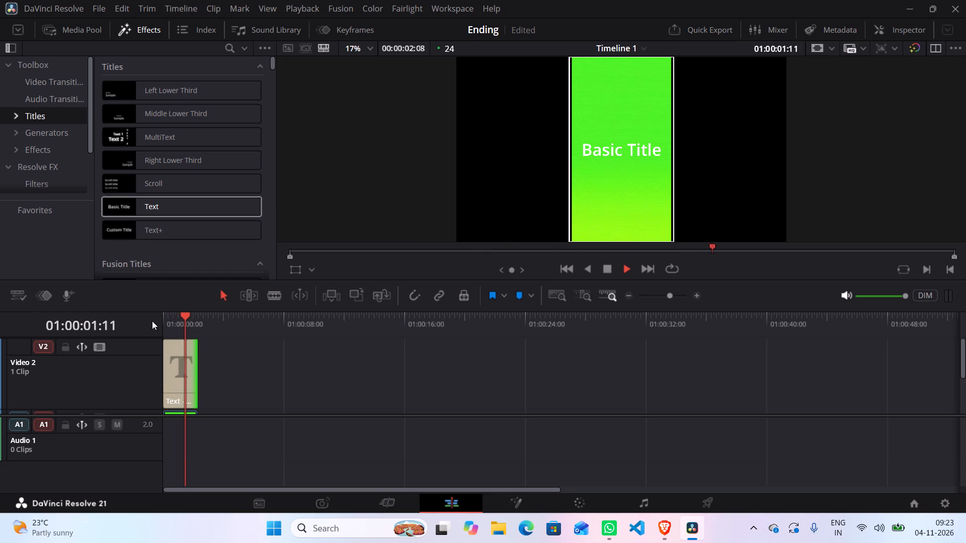
pyautogui.scroll(1, 331, 380)
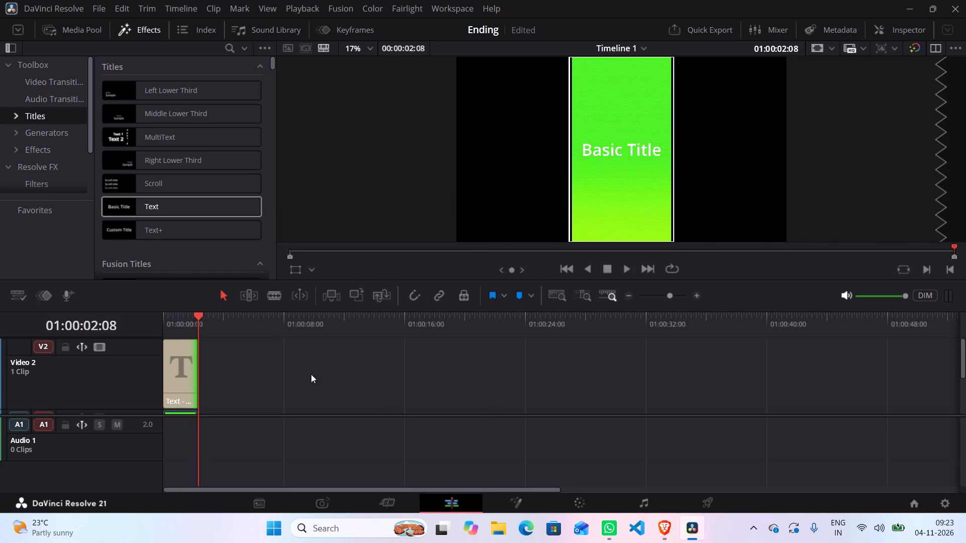
# Replace the text title's default wording on Video 2 with "Like" and start a second line beneath it.
pyautogui.moveTo(201, 316); pyautogui.dragTo(162, 342)
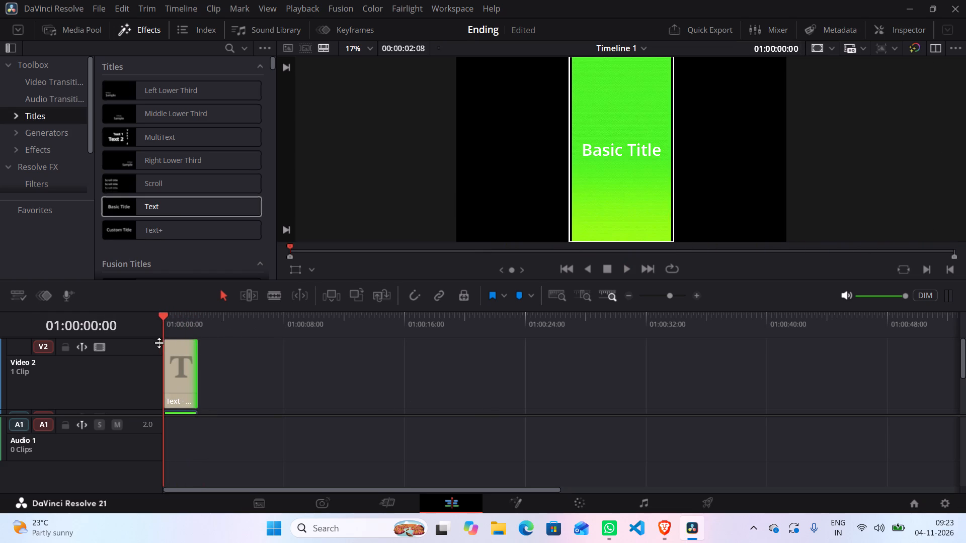
pyautogui.moveTo(164, 314); pyautogui.dragTo(154, 316)
pyautogui.click(881, 31)
pyautogui.click(789, 160)
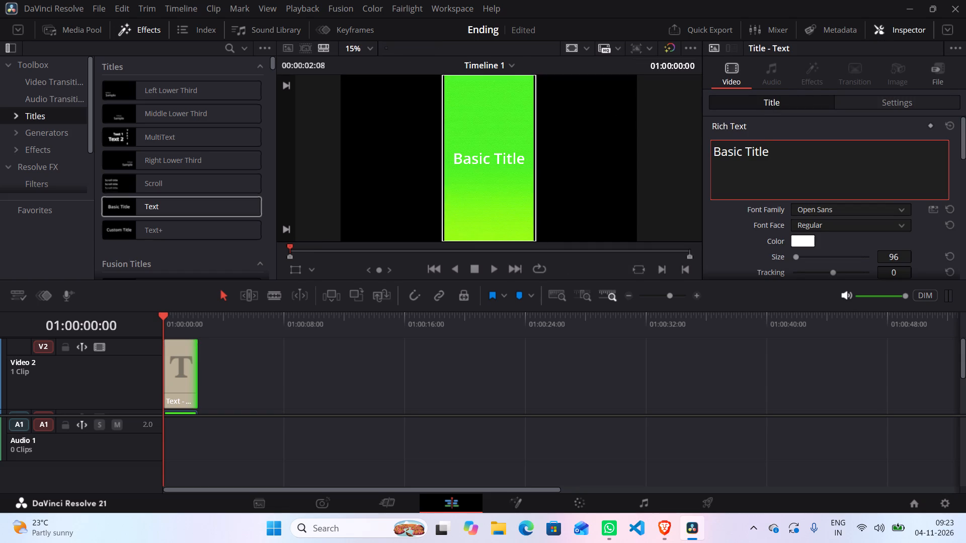
pyautogui.press('BackSpace')
pyautogui.press('BackSpace')
pyautogui.press('BackSpace')
pyautogui.press('BackSpace')
pyautogui.press('BackSpace')
pyautogui.press('BackSpace')
pyautogui.press('BackSpace')
pyautogui.press('BackSpace')
pyautogui.press('BackSpace')
pyautogui.press('BackSpace')
pyautogui.press('BackSpace')
pyautogui.press('BackSpace')
pyautogui.press('BackSpace')
pyautogui.press('BackSpace')
pyautogui.press('BackSpace')
pyautogui.press('BackSpace')
pyautogui.press('BackSpace')
pyautogui.write('like')
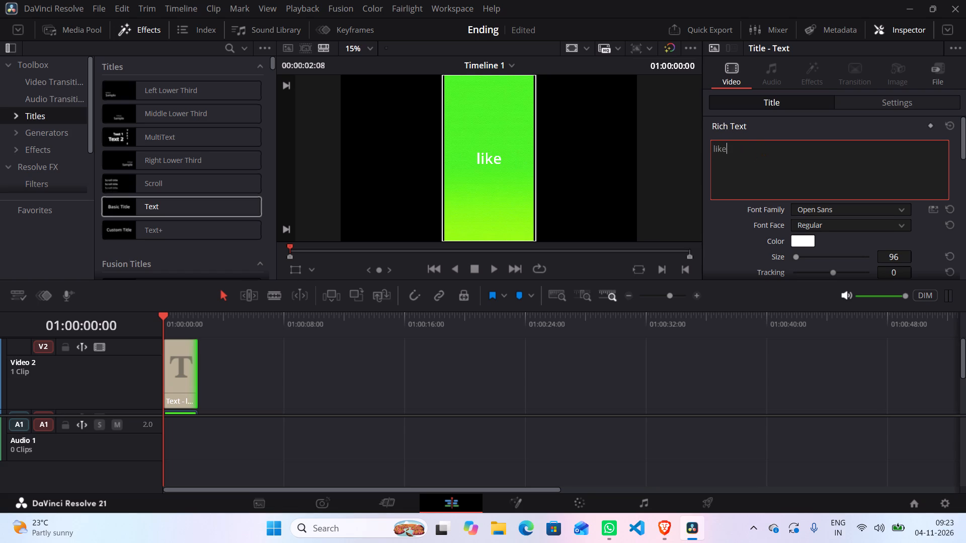
pyautogui.press('Left')
pyautogui.press('Left')
pyautogui.press('Left')
pyautogui.press('BackSpace')
pyautogui.hotkey('shift', 'l')
pyautogui.press('Right')
pyautogui.press('Right')
pyautogui.press('Right')
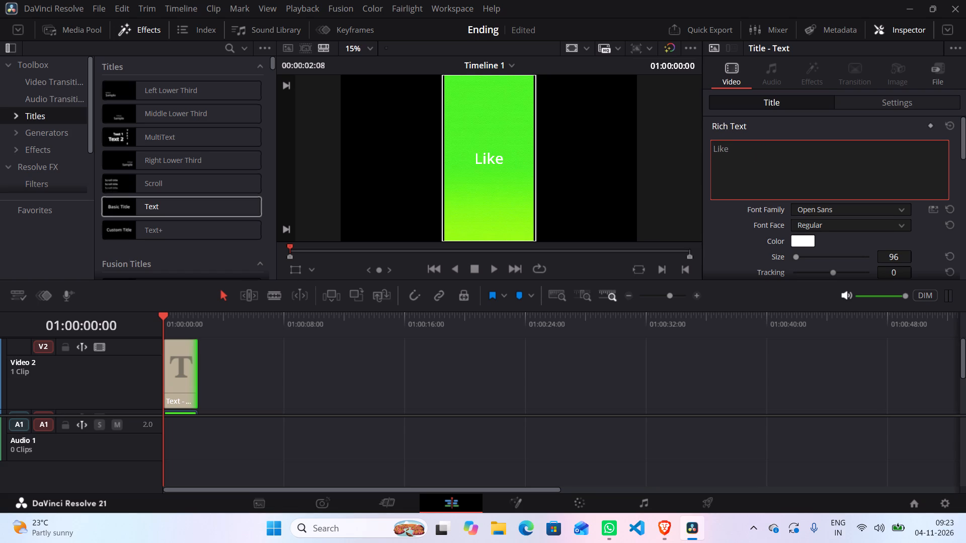
pyautogui.press('Return')
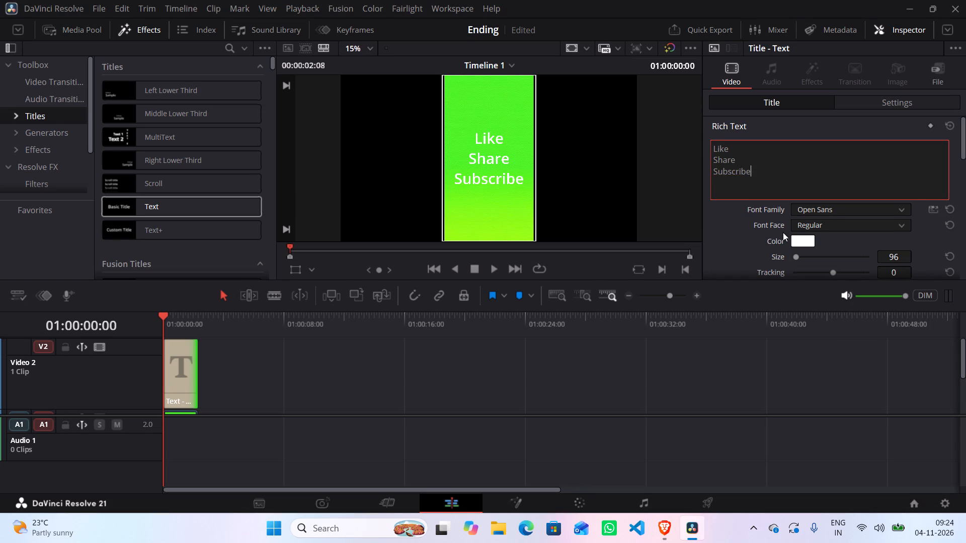
# Set the title's font face to Italic and its text colour to pure red from the basic colours.
pyautogui.click(799, 223)
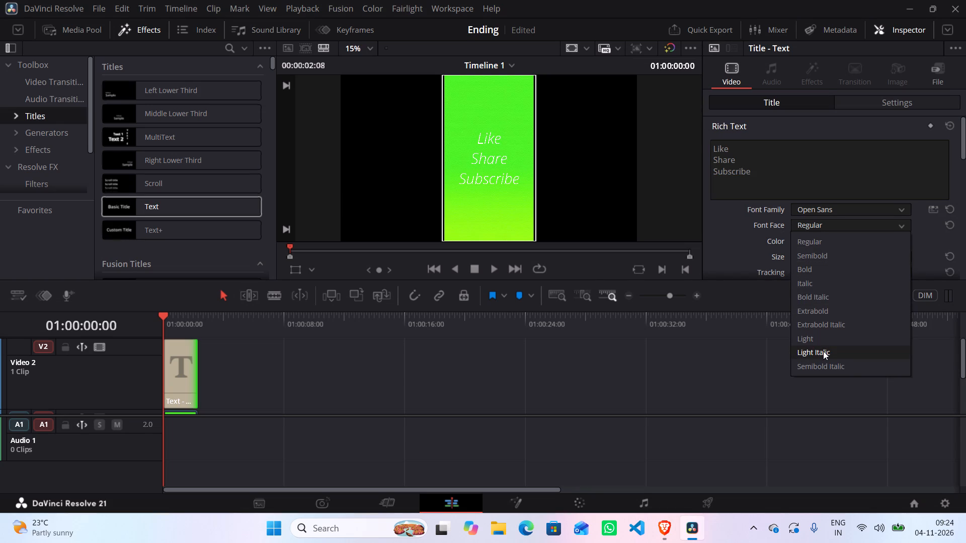
pyautogui.click(821, 285)
pyautogui.click(814, 239)
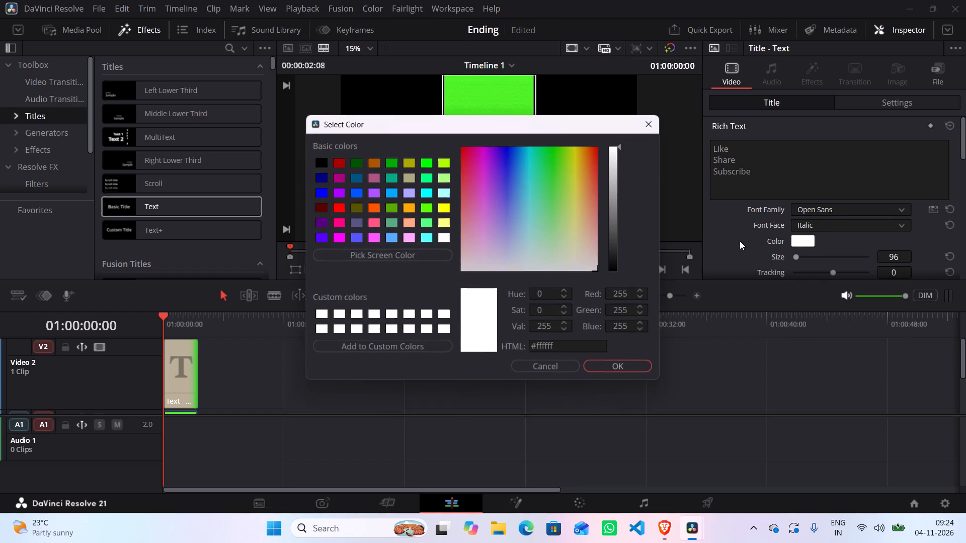
pyautogui.click(339, 207)
pyautogui.click(620, 367)
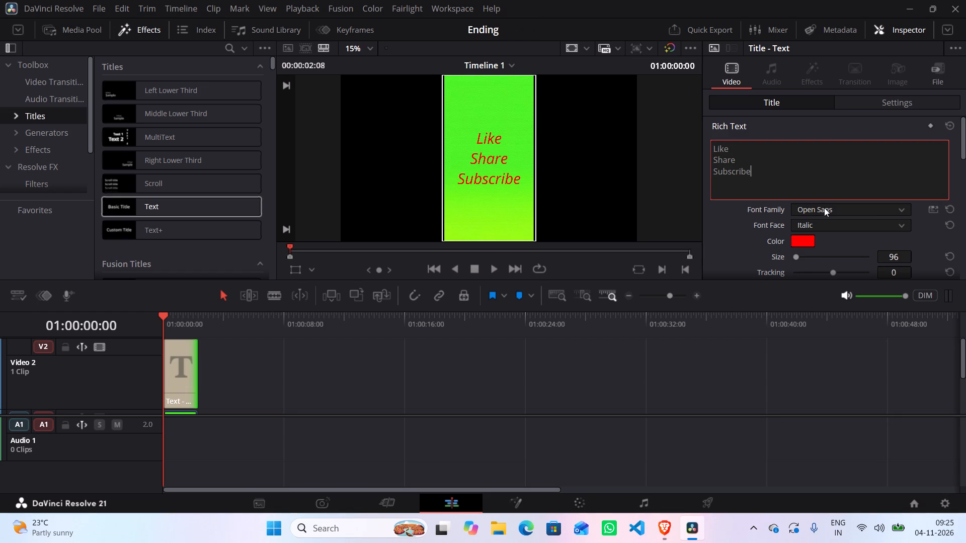
# Add a fade-in covering about the first half of the text title on Video 2 and play the timeline to check it.
pyautogui.scroll(-1, 824, 208)
pyautogui.click(886, 105)
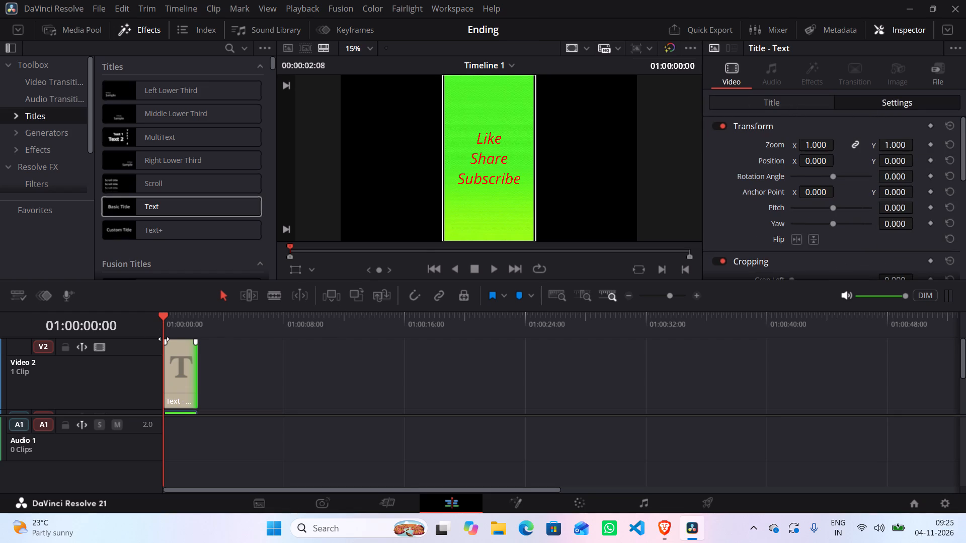
pyautogui.moveTo(165, 340); pyautogui.dragTo(174, 341)
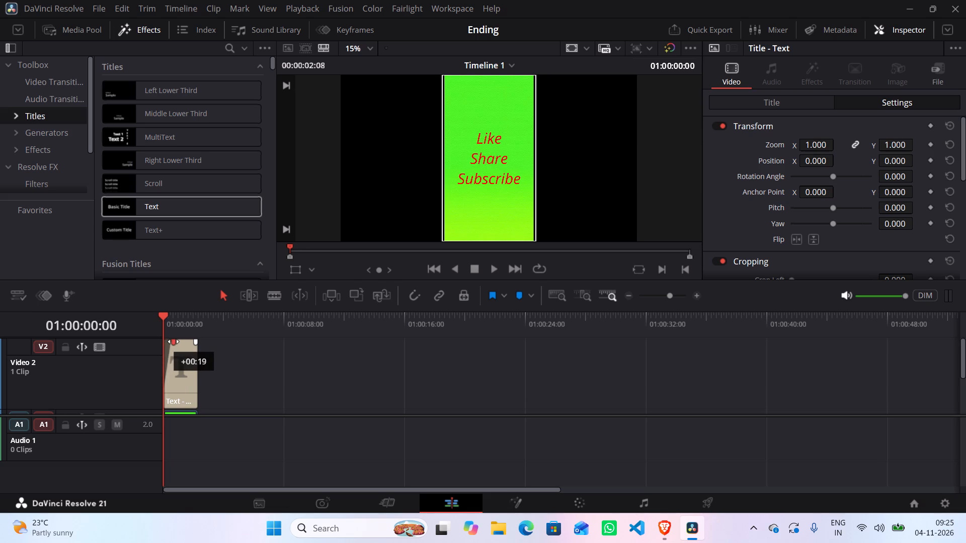
pyautogui.moveTo(174, 341); pyautogui.dragTo(178, 342)
pyautogui.press('space')
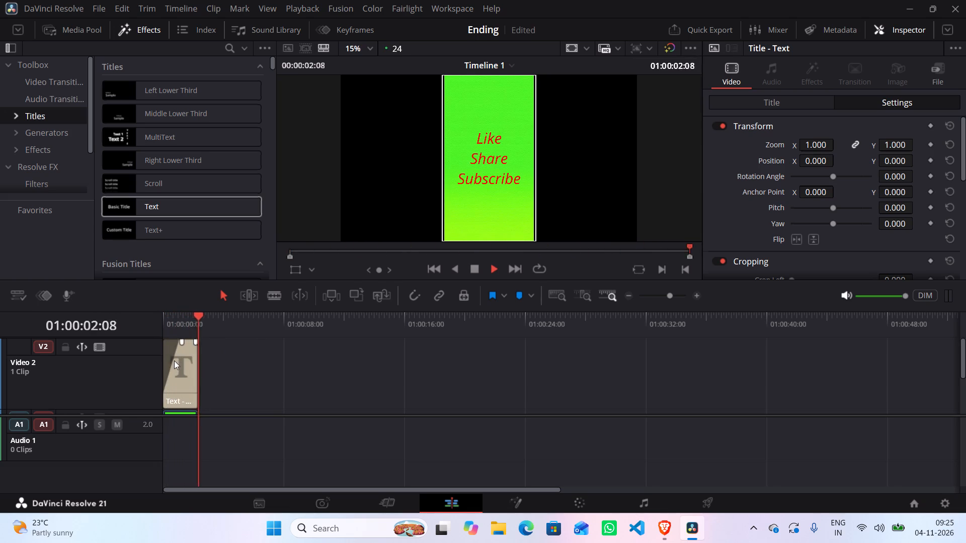
# Move the playhead back to near the start of the timeline and play it to review the title's fade-in.
pyautogui.moveTo(199, 311); pyautogui.dragTo(164, 319)
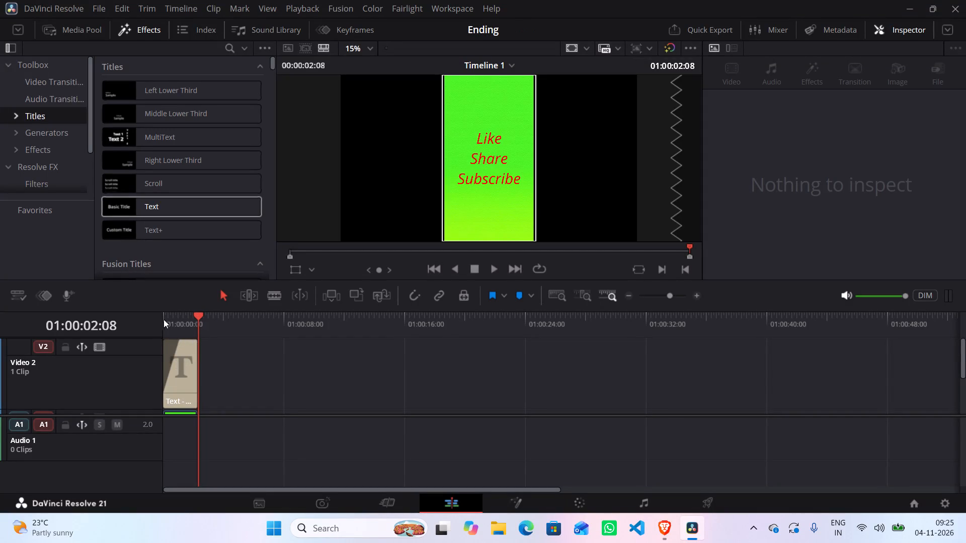
pyautogui.moveTo(164, 319); pyautogui.dragTo(161, 319)
pyautogui.press('Left')
pyautogui.press('Left')
pyautogui.press('Left')
pyautogui.press('Left')
pyautogui.press('Left')
pyautogui.press('Left')
pyautogui.press('Left')
pyautogui.press('Left')
pyautogui.press('Left')
pyautogui.press('Left')
pyautogui.press('Left')
pyautogui.press('Left')
pyautogui.press('Left')
pyautogui.press('Left')
pyautogui.press('Left')
pyautogui.press('Left')
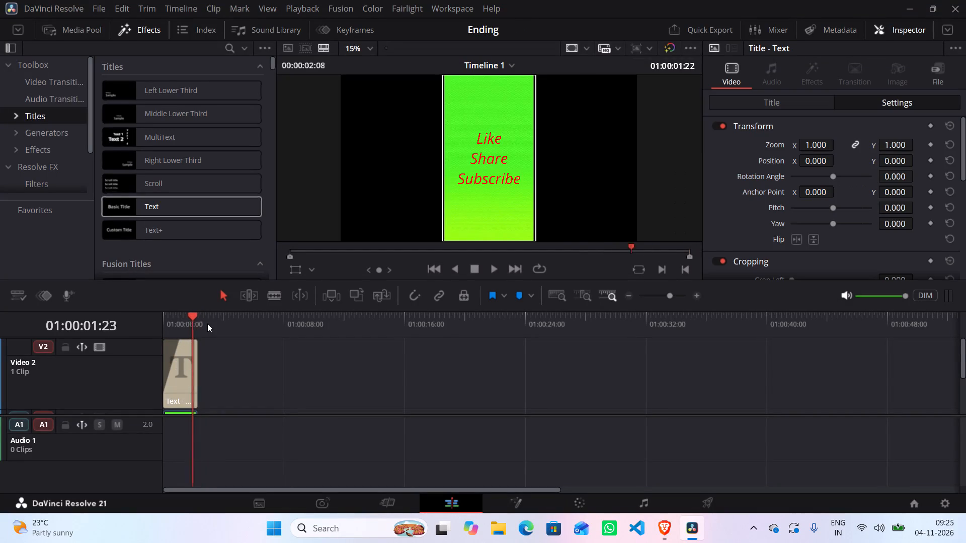
pyautogui.press('Left')
pyautogui.press('Left')
pyautogui.press('Left')
pyautogui.press('Left')
pyautogui.press('Left')
pyautogui.press('Left')
pyautogui.press('Left')
pyautogui.press('Left')
pyautogui.press('Left')
pyautogui.press('Left')
pyautogui.press('Left')
pyautogui.press('Left')
pyautogui.press('Left')
pyautogui.press('Left')
pyautogui.press('Left')
pyautogui.press('Left')
pyautogui.press('Left')
pyautogui.press('Left')
pyautogui.press('Left')
pyautogui.press('Left')
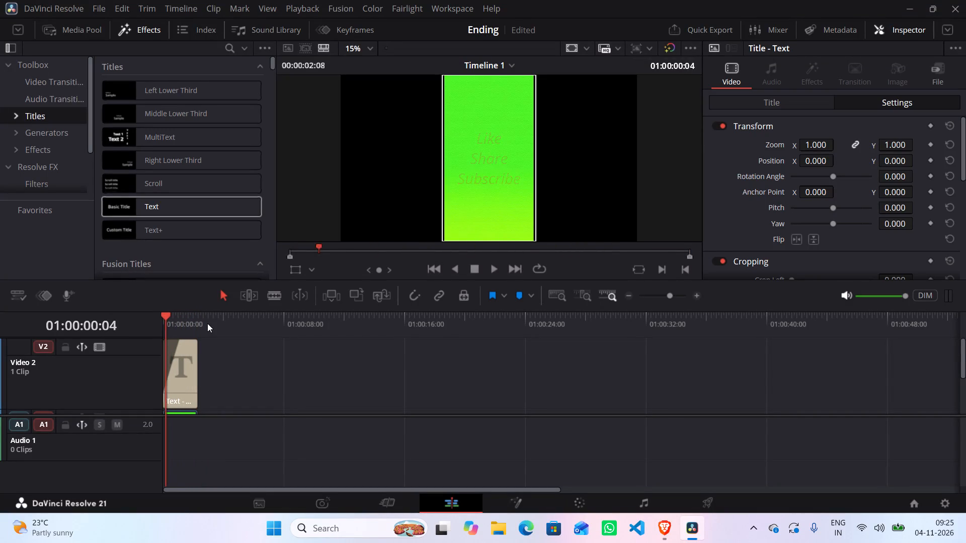
pyautogui.press('space')
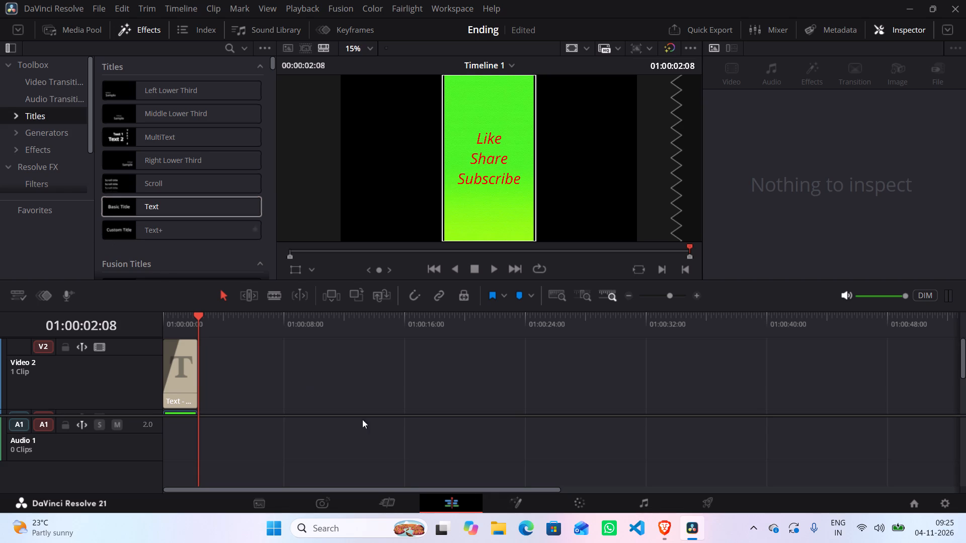
# Open the Deliver page and set the custom export's video format to MP4 with the H.264 codec.
pyautogui.click(694, 498)
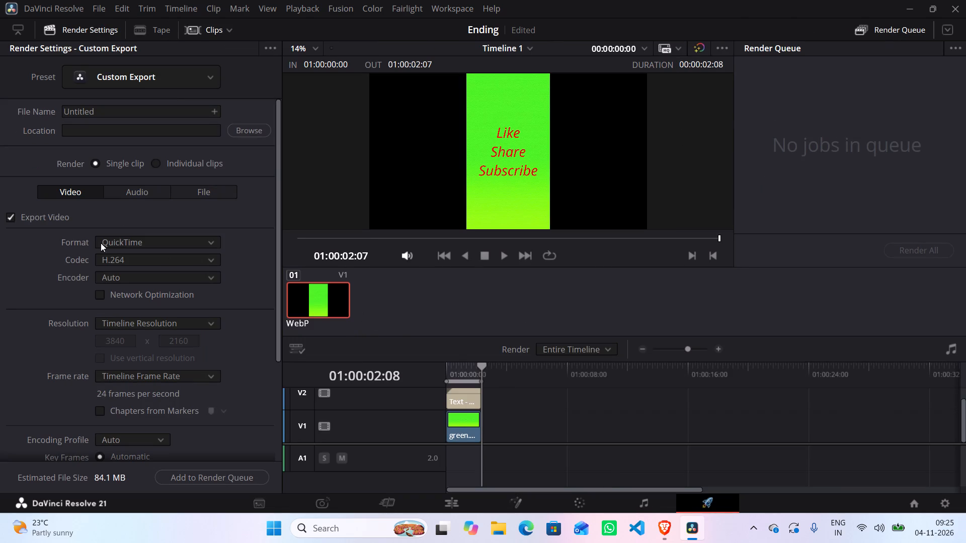
pyautogui.click(146, 243)
pyautogui.click(128, 329)
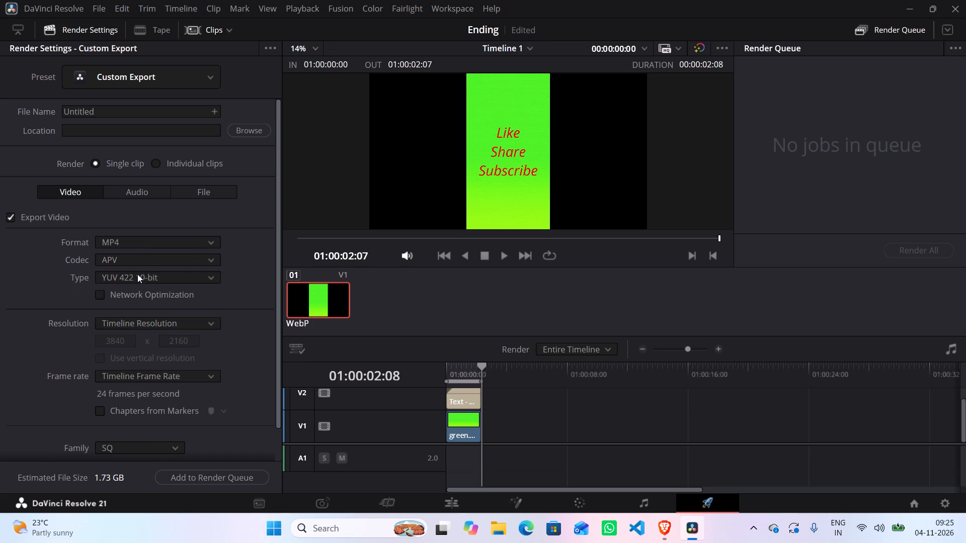
pyautogui.click(138, 259)
pyautogui.click(126, 308)
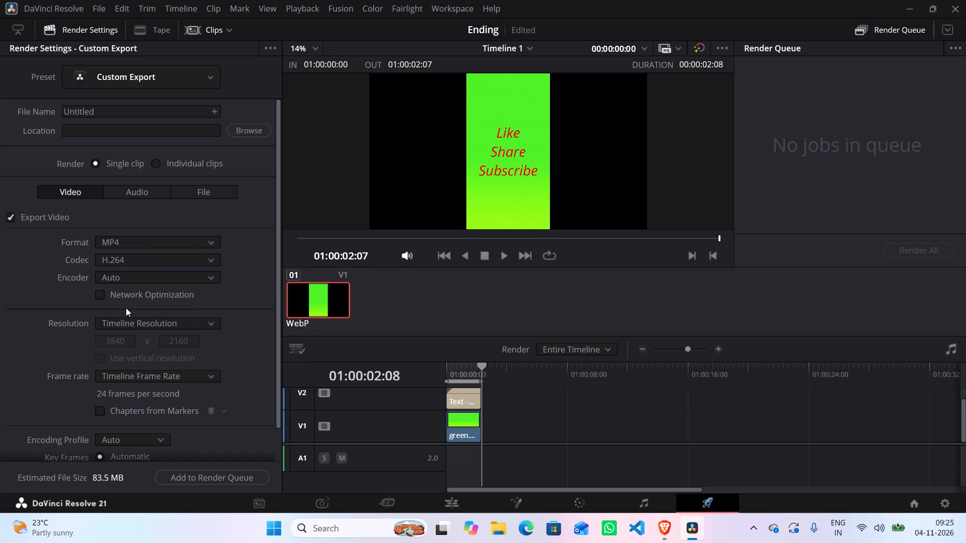
# Set the render's destination to the YouTube folder on the C: drive with the file name Ending.
pyautogui.click(127, 124)
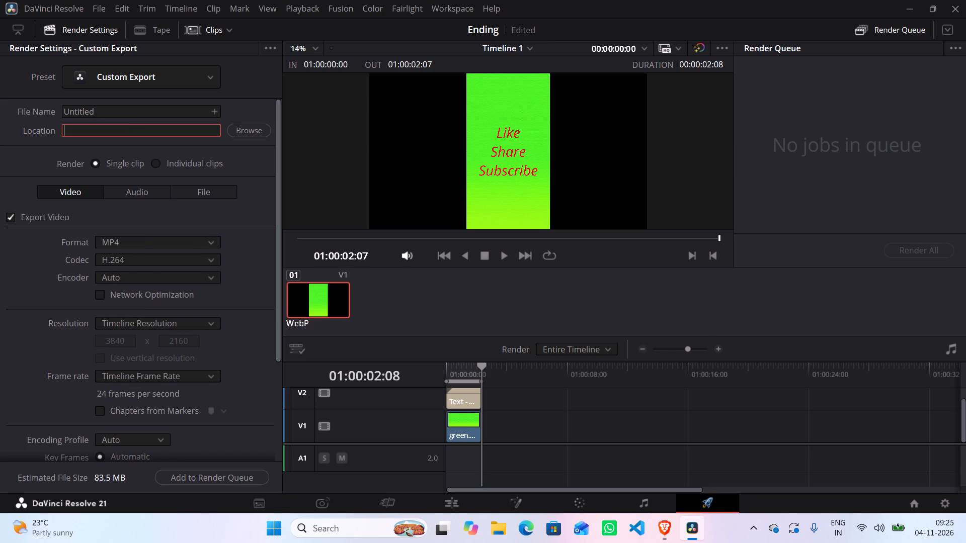
pyautogui.click(257, 132)
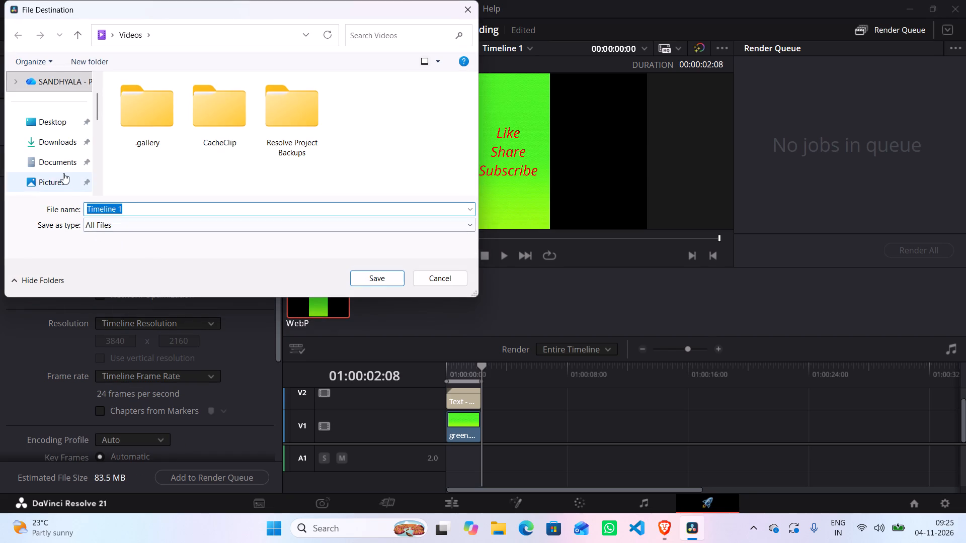
pyautogui.scroll(-5, 63, 172)
pyautogui.click(75, 144)
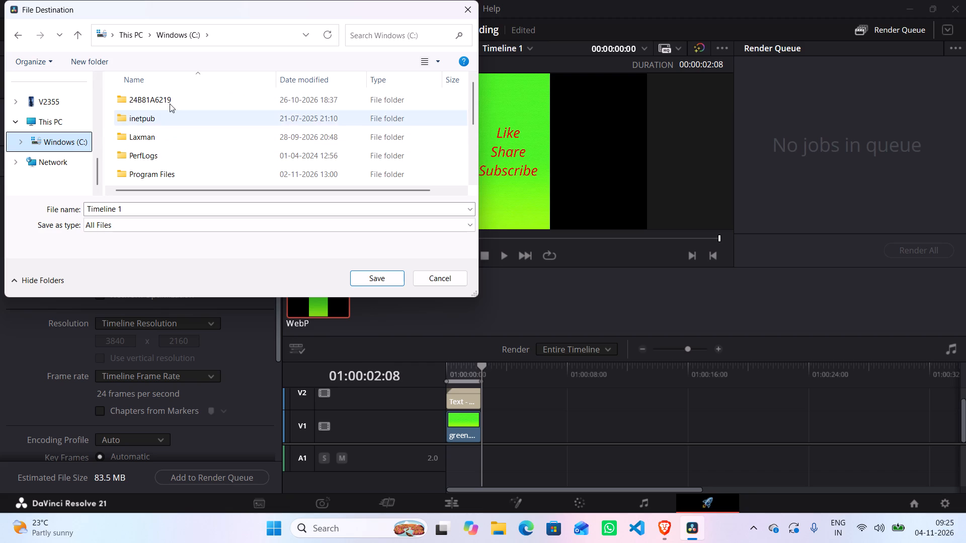
pyautogui.scroll(-8, 170, 98)
pyautogui.doubleClick(149, 177)
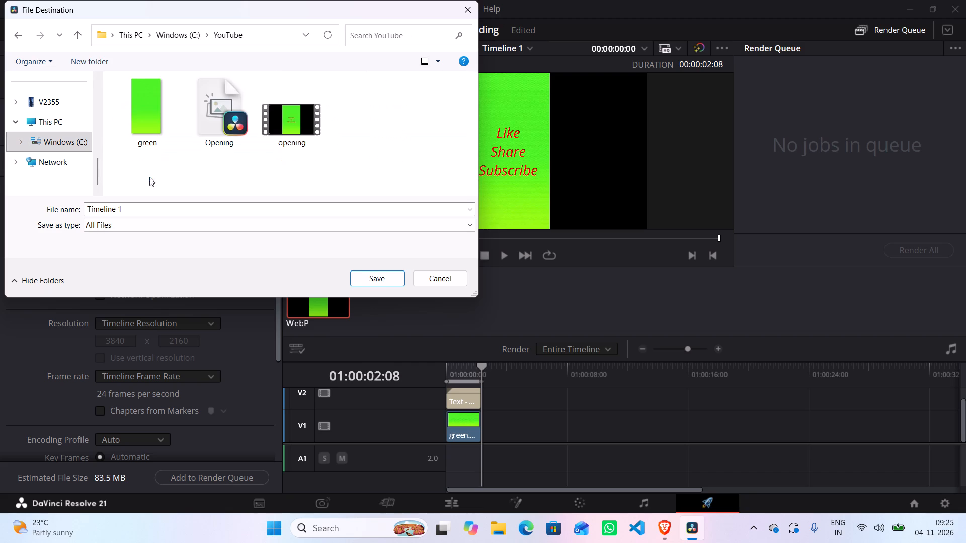
pyautogui.click(149, 205)
pyautogui.press('BackSpace')
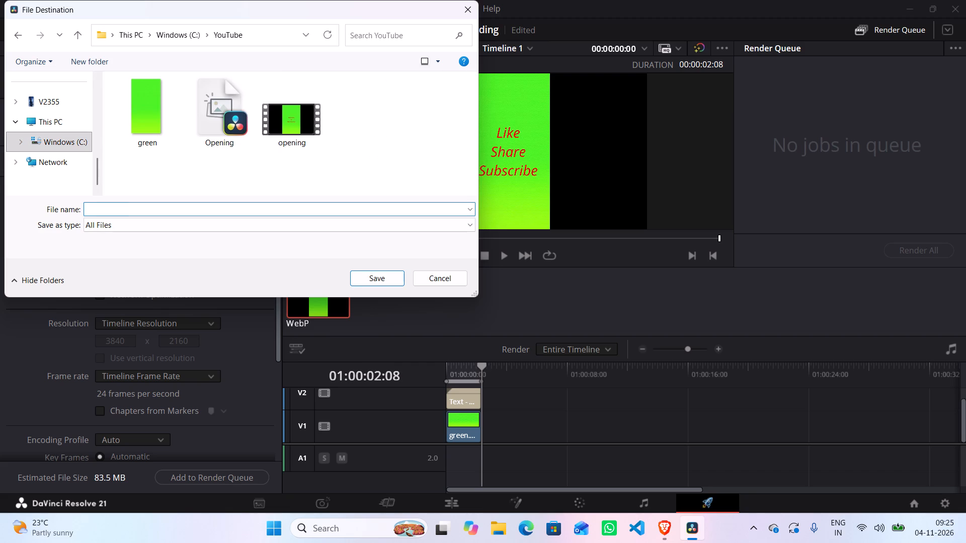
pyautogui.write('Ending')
# Save the render destination, add the Ending timeline to the render queue as an MP4 job, and render it.
pyautogui.click(382, 278)
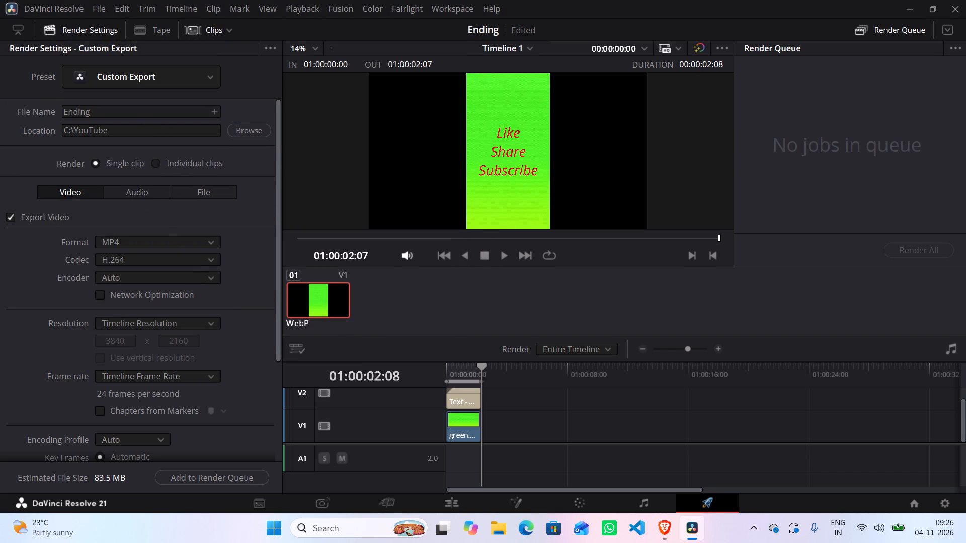
pyautogui.scroll(-2, 172, 323)
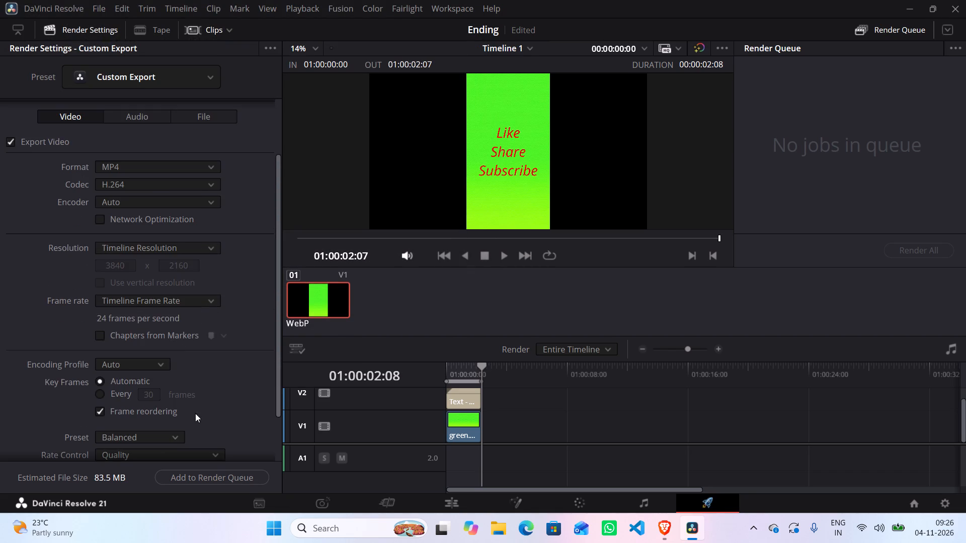
pyautogui.scroll(-2, 196, 419)
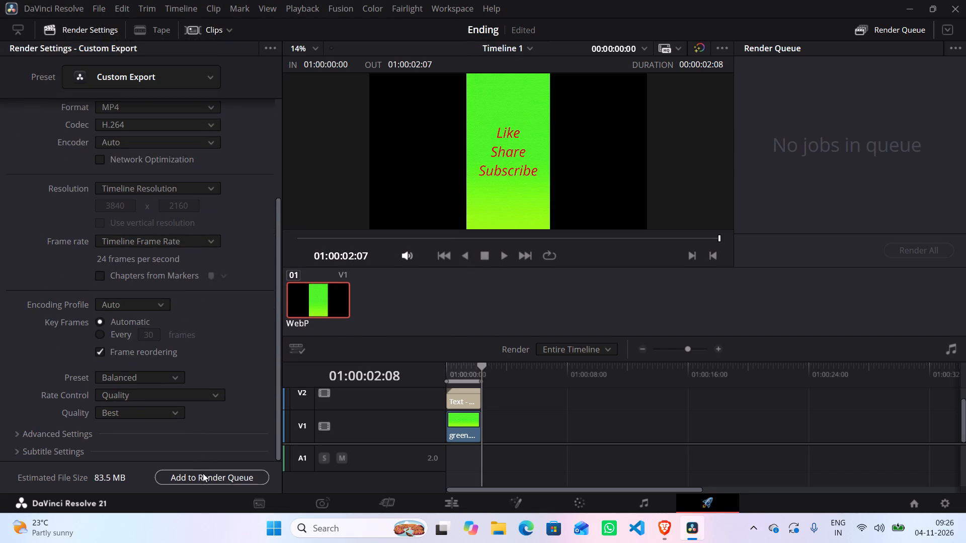
pyautogui.click(203, 475)
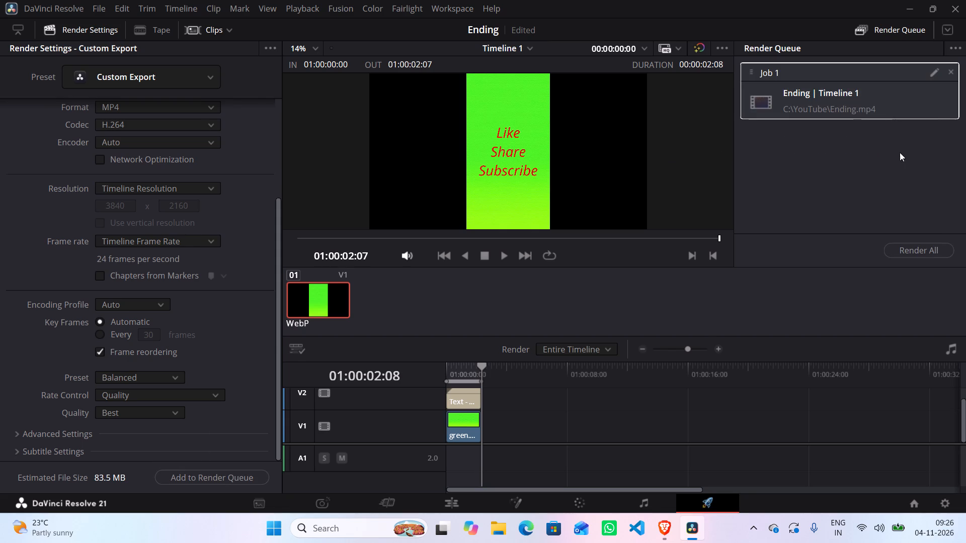
pyautogui.click(918, 244)
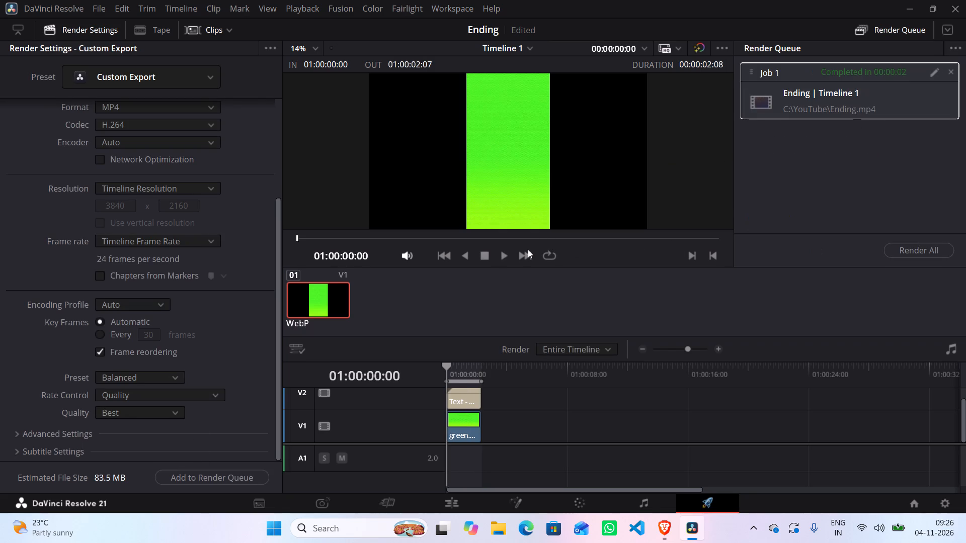
# Minimize the open windows and switch to File Explorer to open the YouTube folder on the C: drive.
pyautogui.click(906, 5)
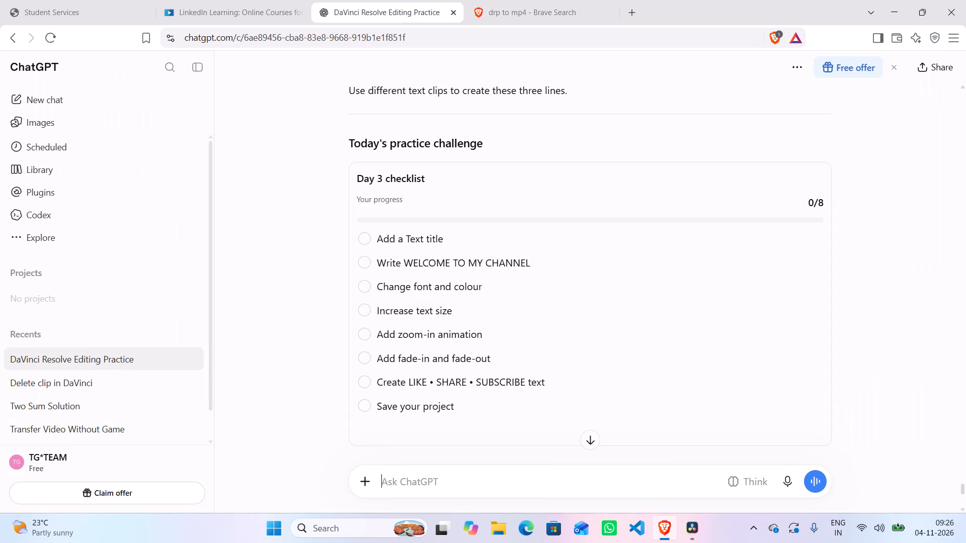
pyautogui.click(891, 7)
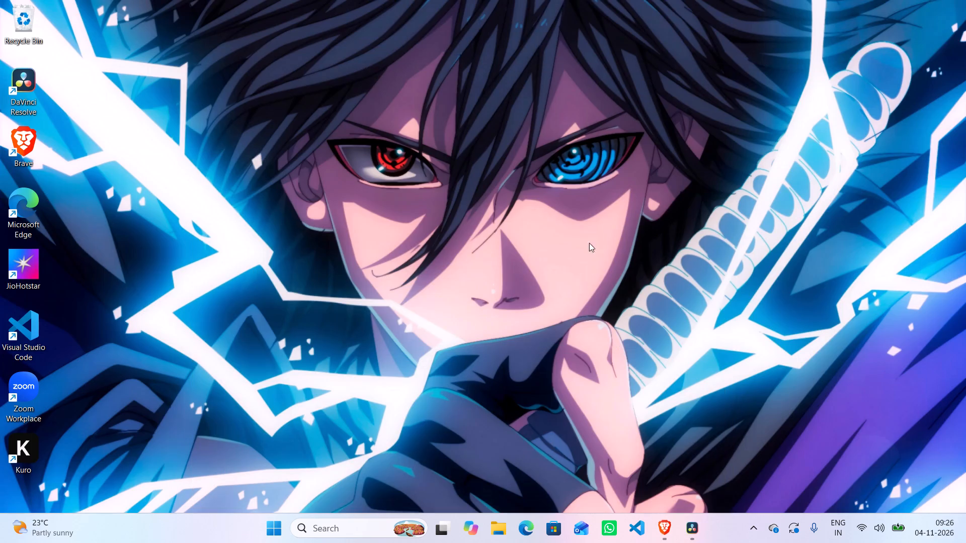
pyautogui.click(504, 521)
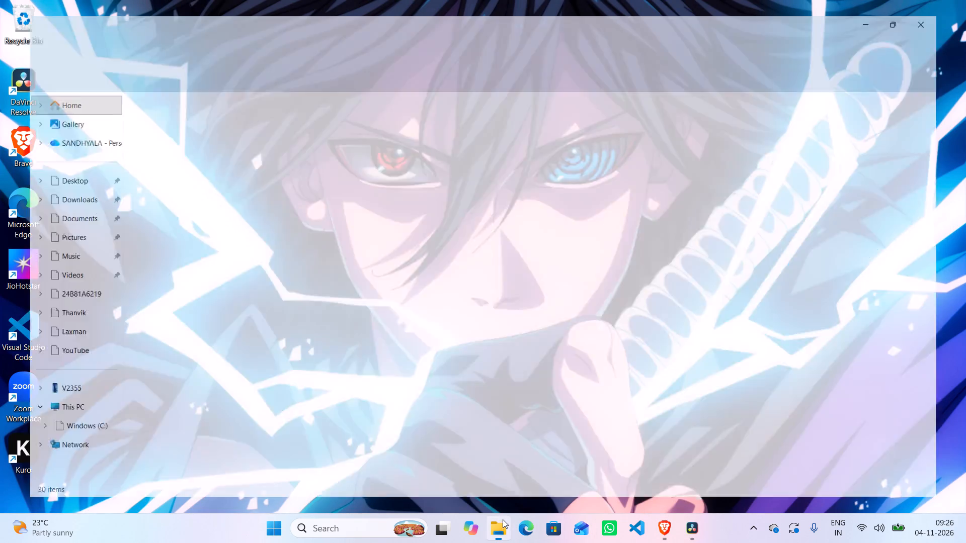
pyautogui.click(86, 436)
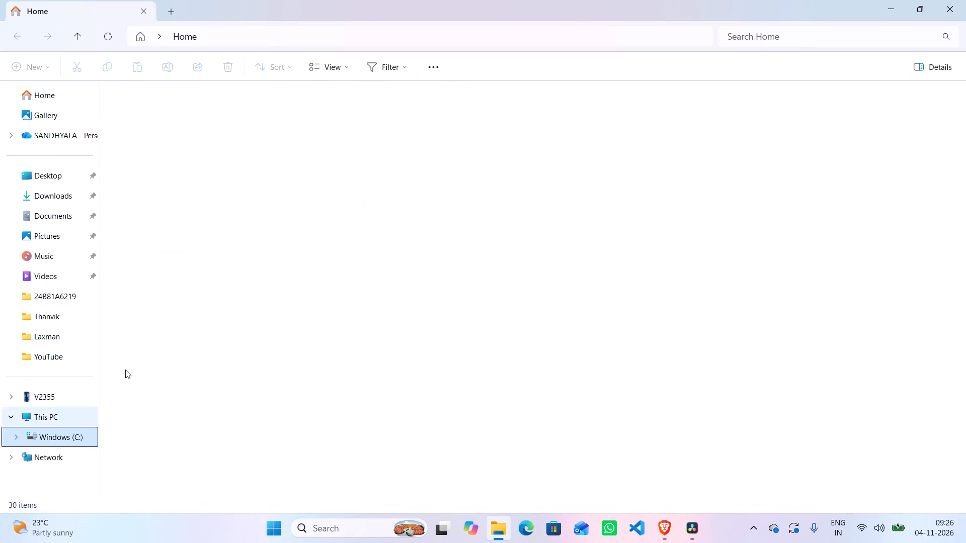
pyautogui.doubleClick(161, 296)
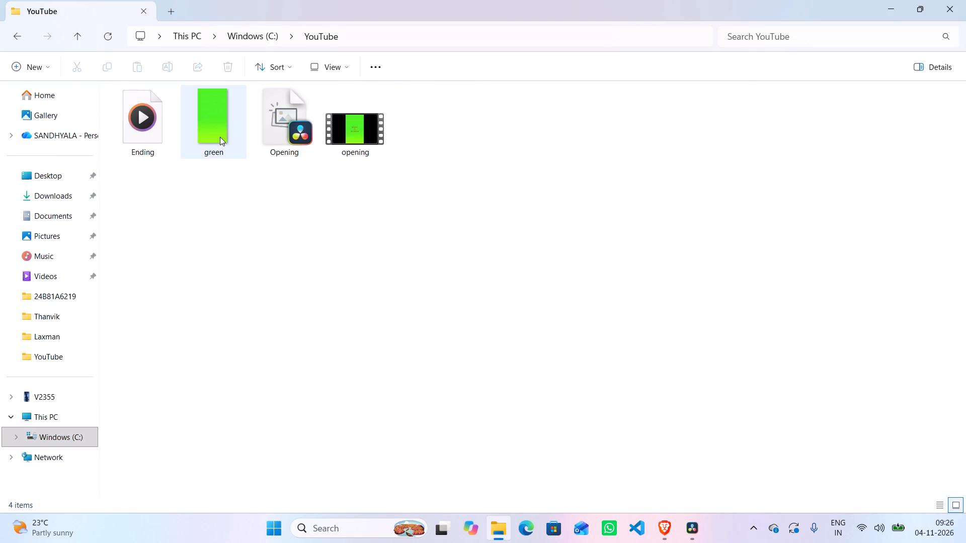
# Select the rendered Ending video and open its sharing options.
pyautogui.rightClick(142, 128)
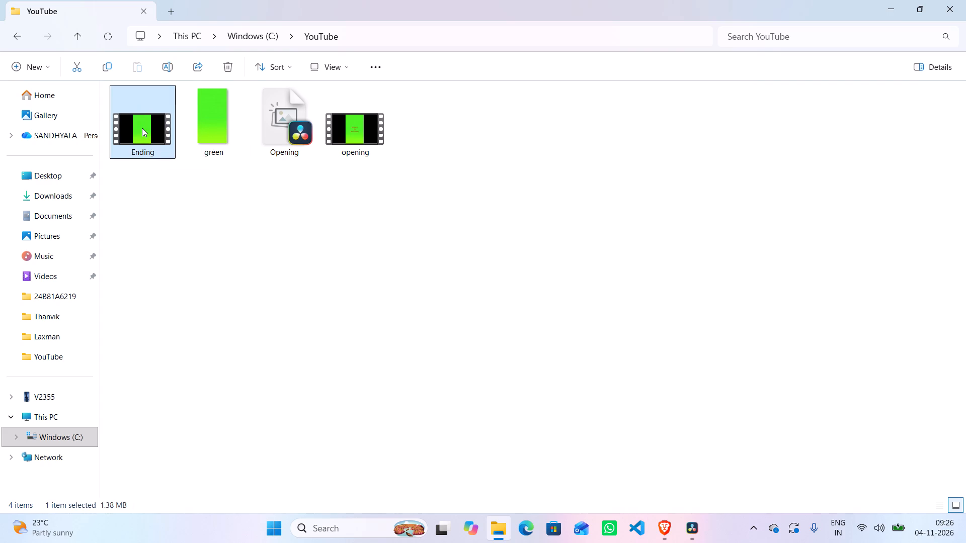
pyautogui.click(196, 63)
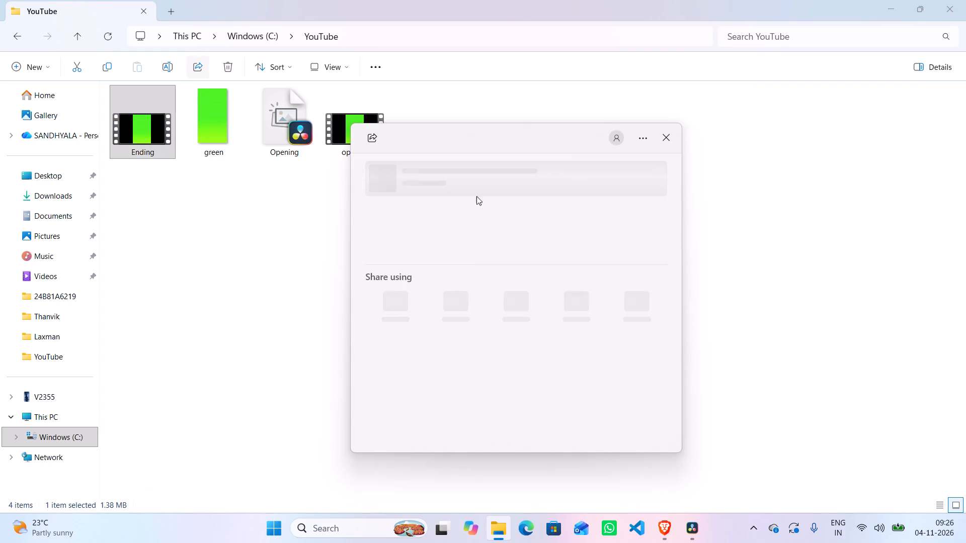